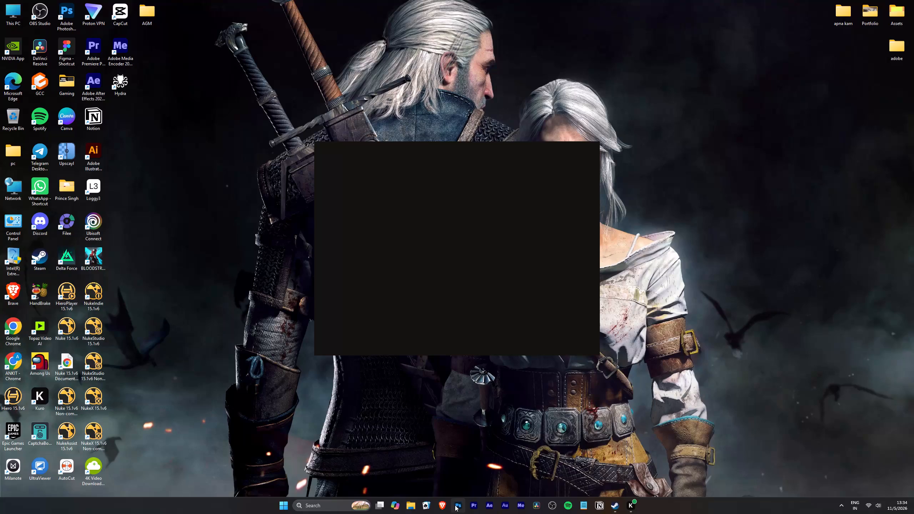
Launch Adobe Premiere and open the Untitled project.
click(471, 509)
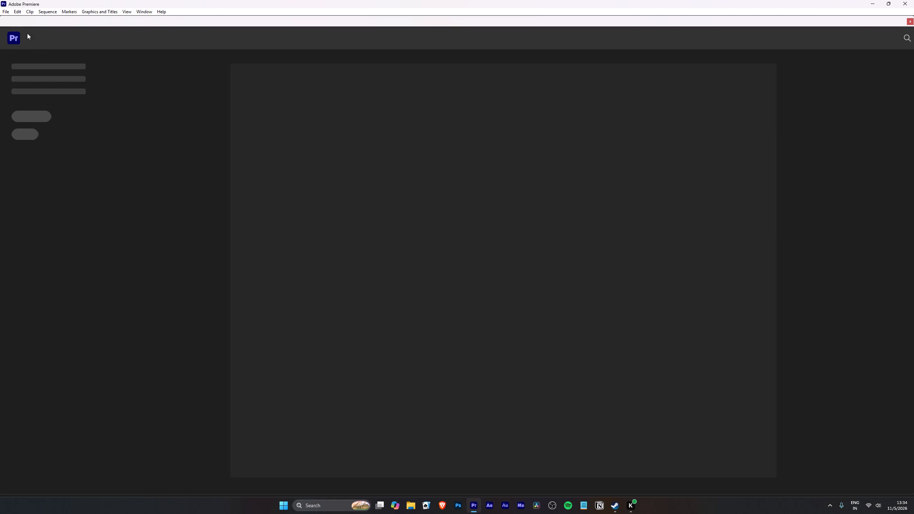
click(6, 9)
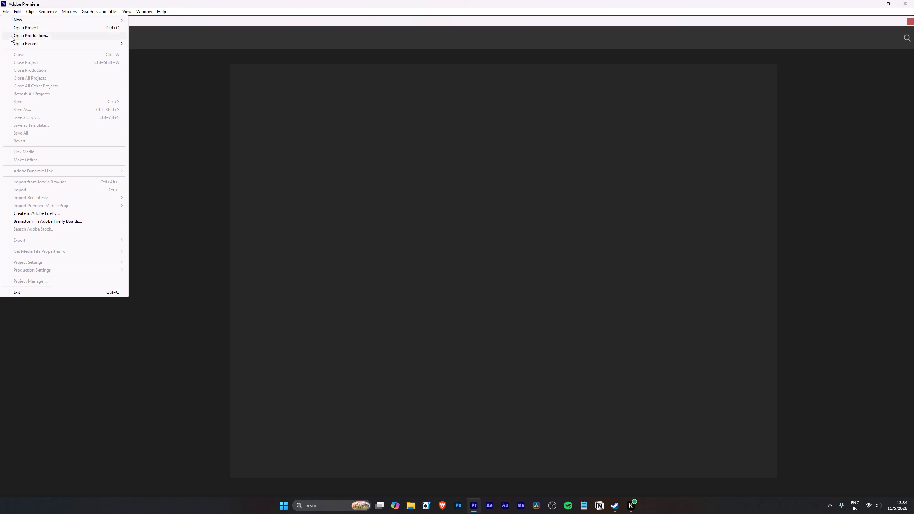
Open the recent project Untitled.prproj.
click(145, 46)
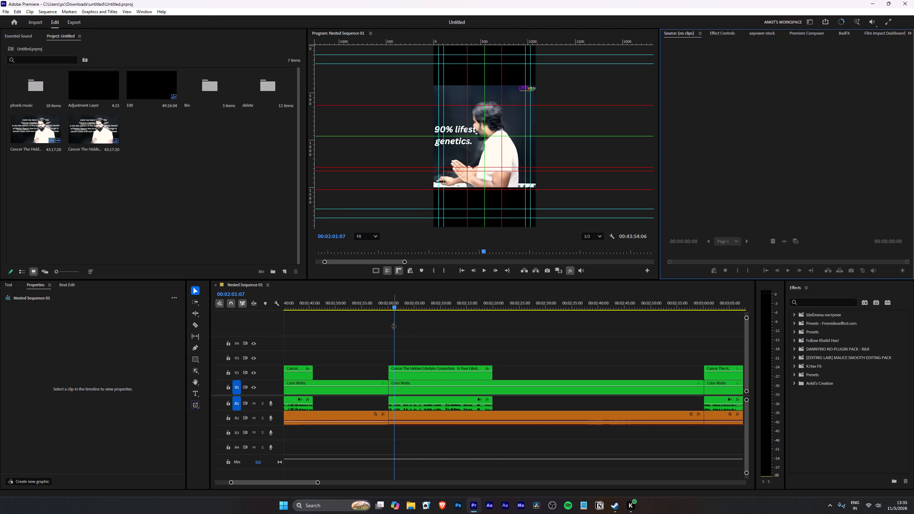
Play Nested Sequence 01 from 00:02:01:07 and speed up playback to review the Cancer The Hidden Lifestyle Connection clip on V2.
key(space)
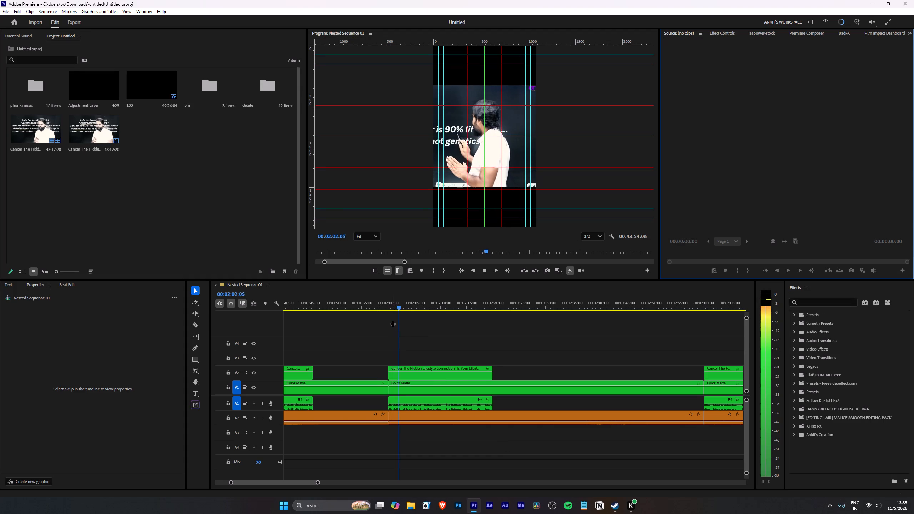
alt+scroll(404, 368, up, 9)
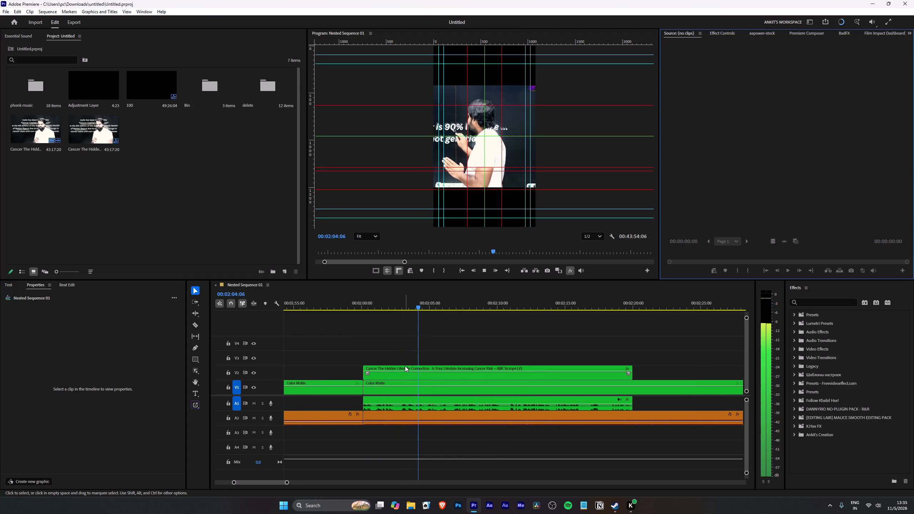
alt+scroll(516, 346, up, 3)
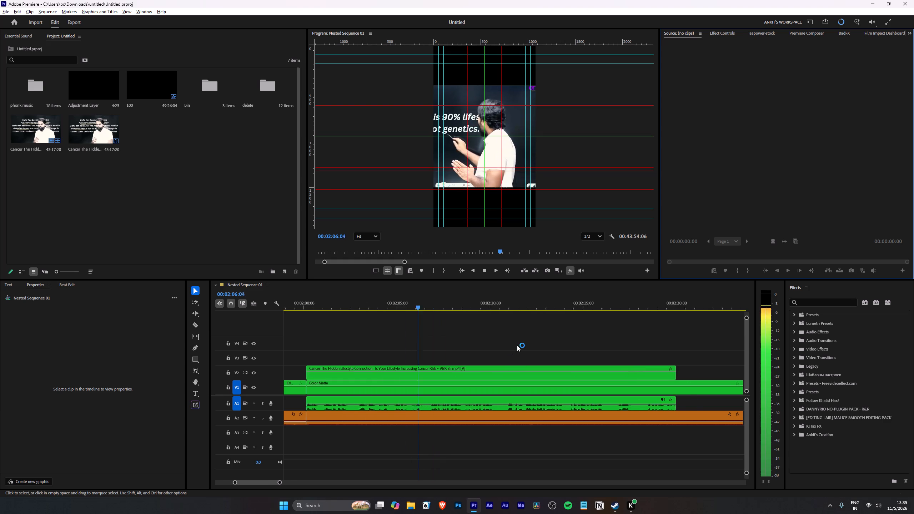
alt+scroll(517, 345, up, 2)
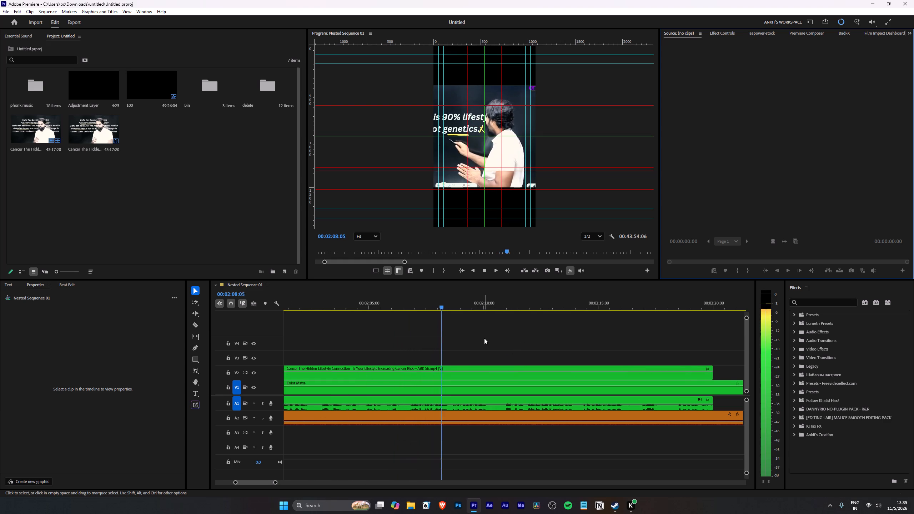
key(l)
scroll(464, 345, down, 5)
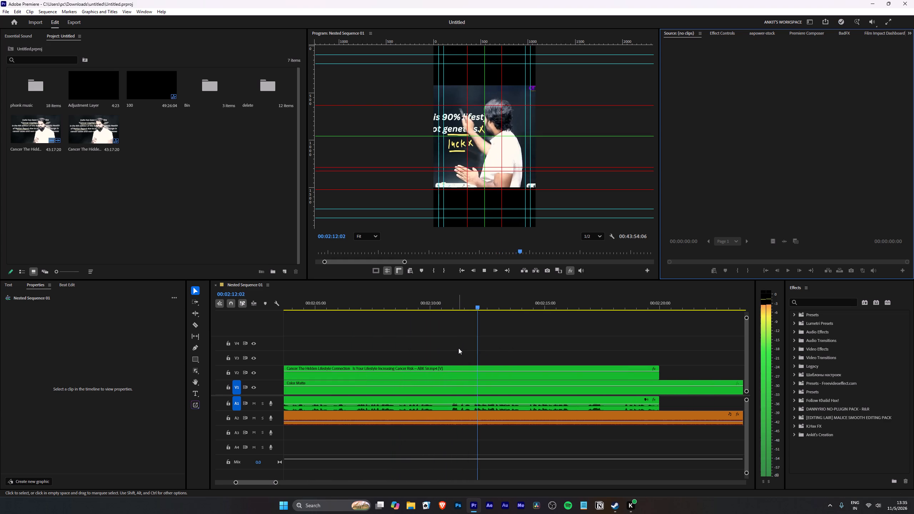
Find where the speaker starts moving off-centre and add a Position keyframe to the V2 lecture clip at 00:02:14:16.
key(space)
key(space)
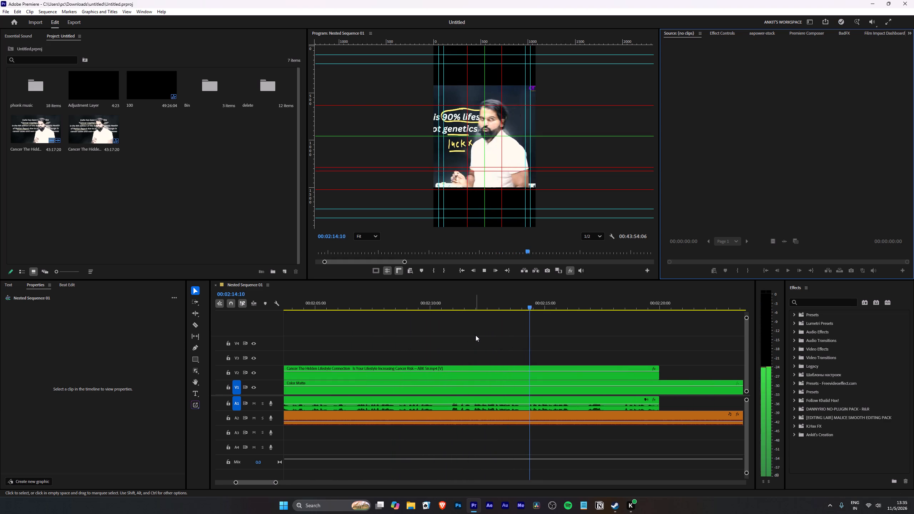
key(space)
click(522, 306)
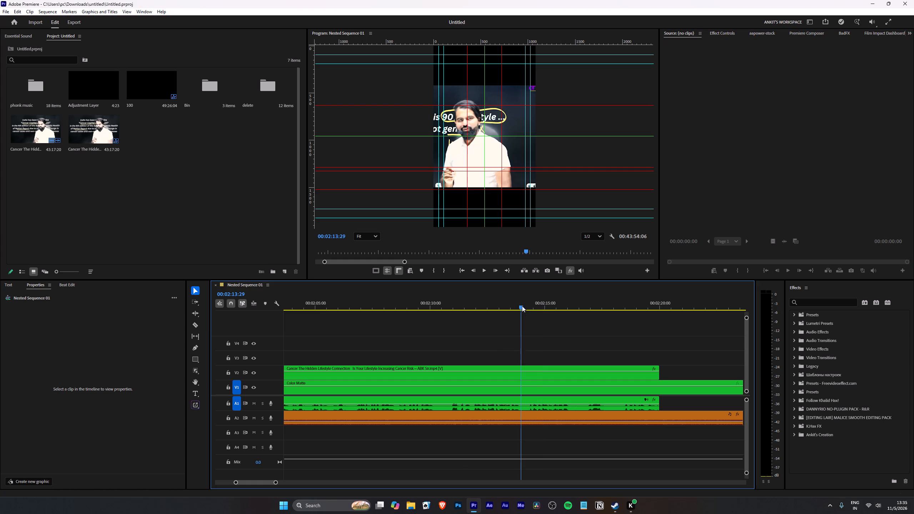
key(space)
scroll(453, 360, down, 7)
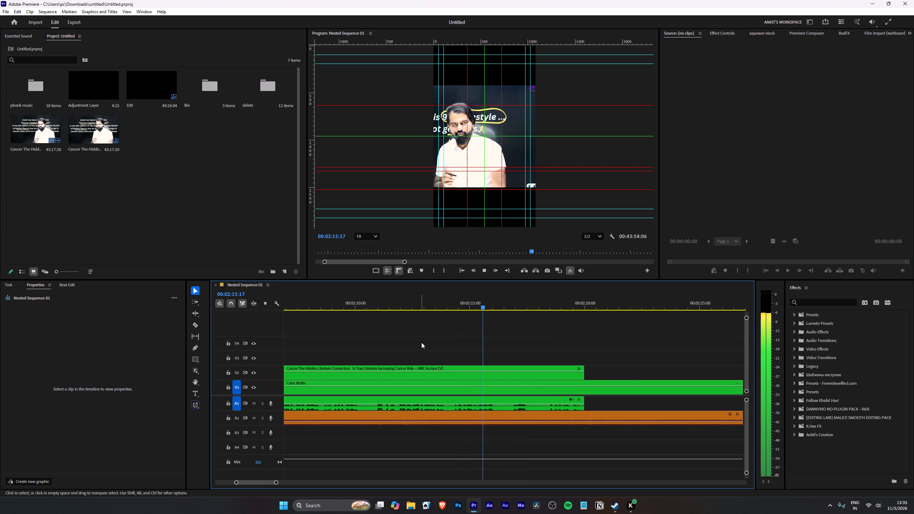
drag(457, 299, 438, 307)
key(space)
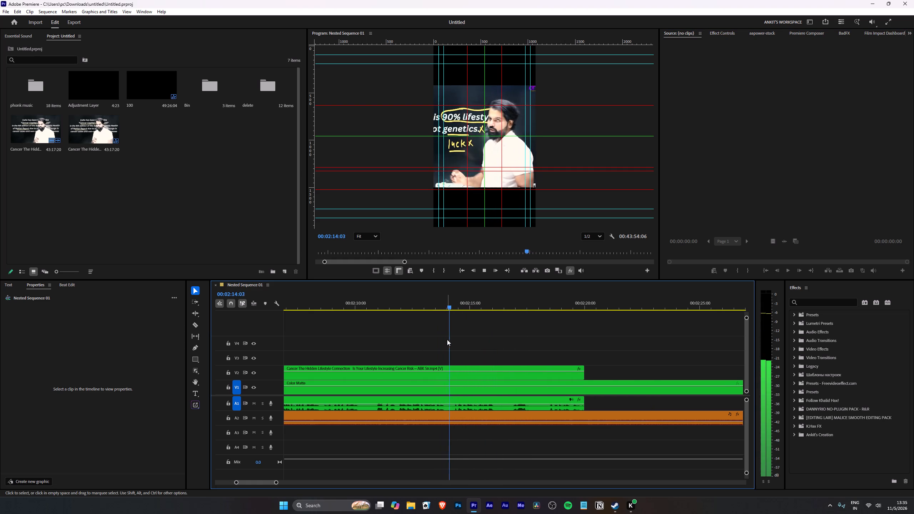
key(space)
click(462, 372)
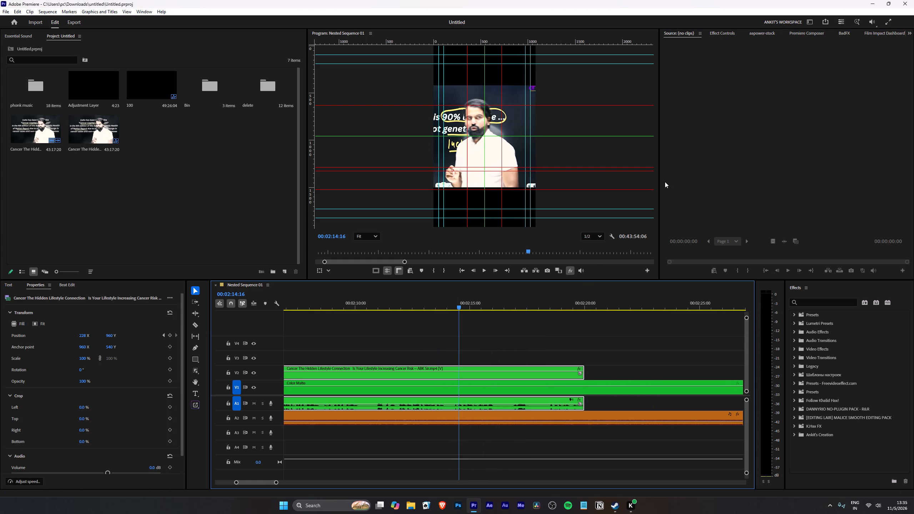
click(716, 33)
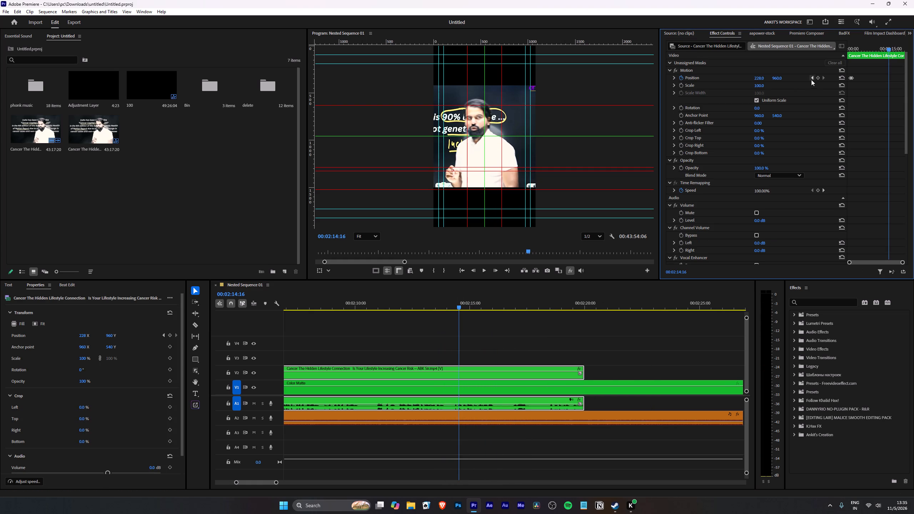
click(820, 77)
Set the lecture clip's horizontal Position to 440 at 00:02:15:04 to recentre the speaker, and play through to the clip's end.
key(space)
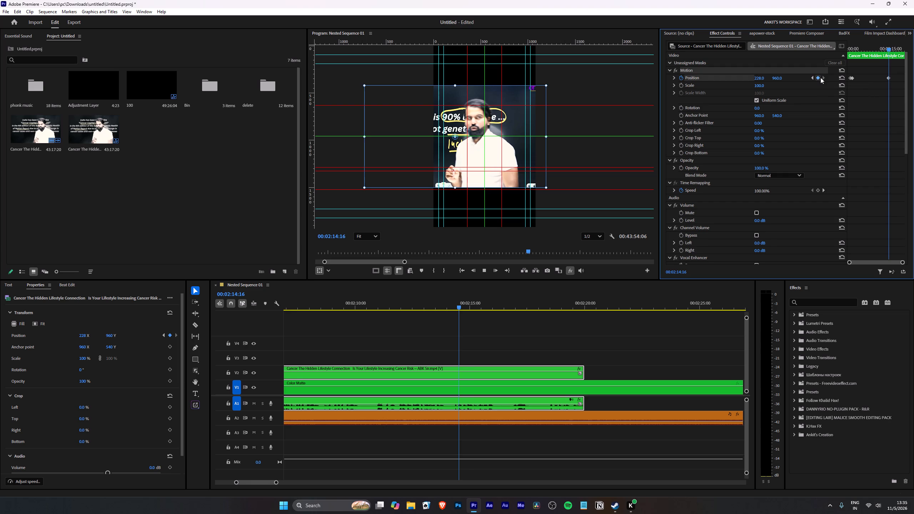
key(space)
drag(763, 77, 805, 72)
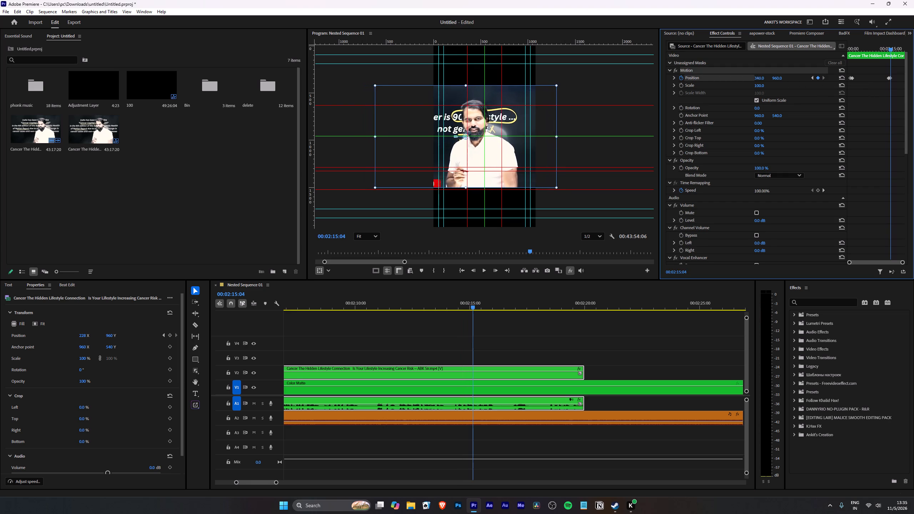
drag(805, 72, 838, 67)
key(space)
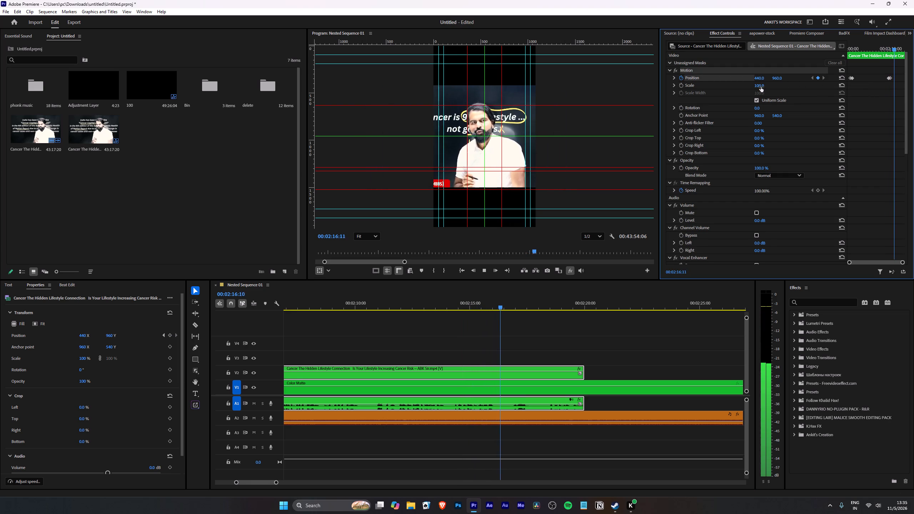
scroll(489, 376, down, 4)
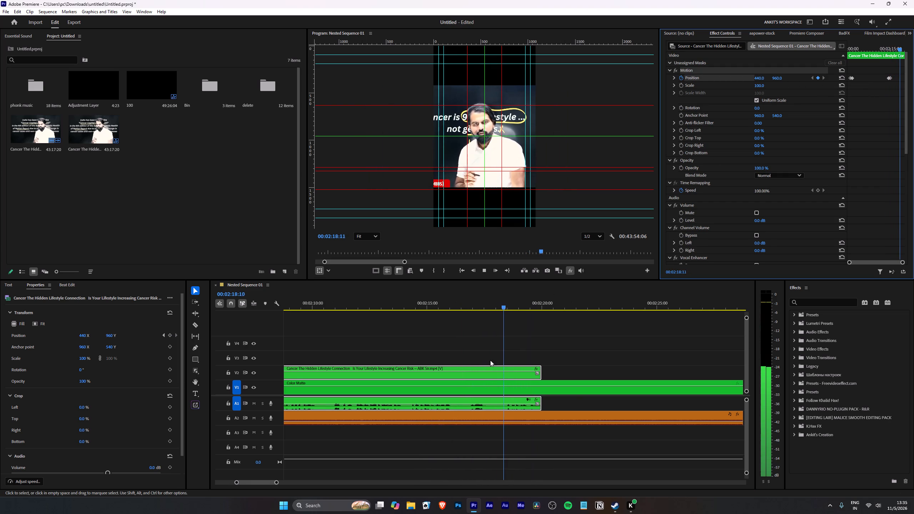
scroll(493, 347, down, 7)
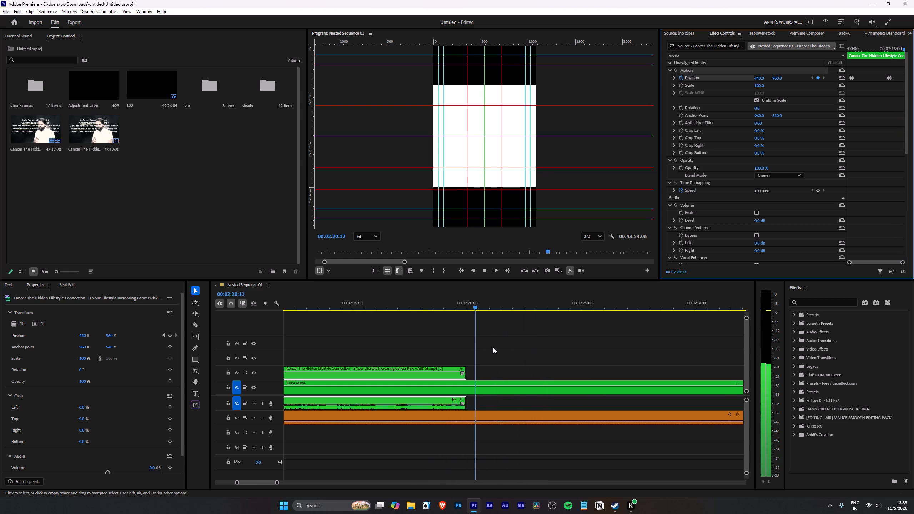
Recentre the speaker in the V2 lecture clip starting at 00:03:00:05 by setting its horizontal Position to 180.
key(Down)
scroll(494, 347, down, 5)
scroll(480, 344, up, 12)
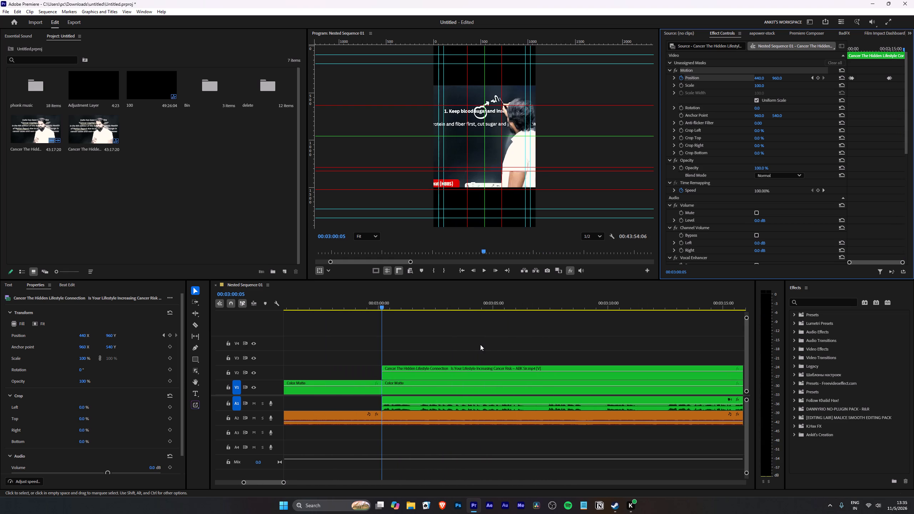
key(space)
key(space)
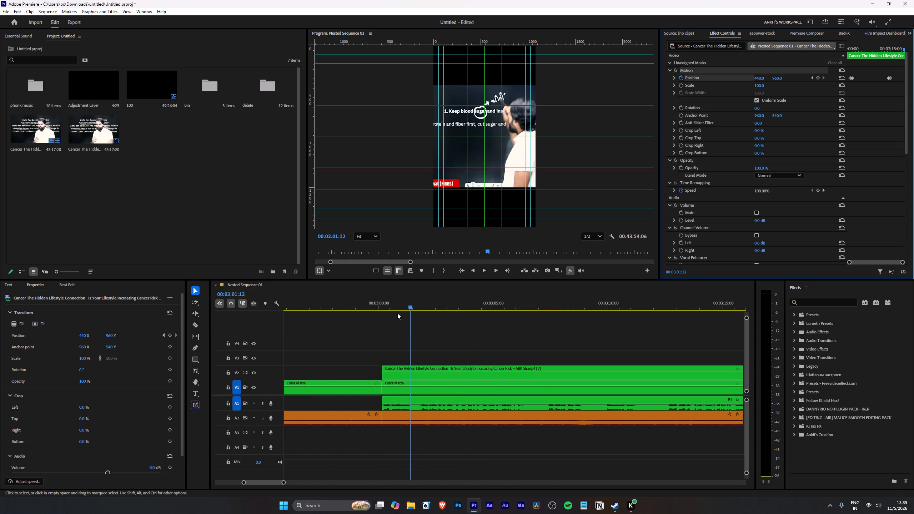
key(Up)
click(404, 368)
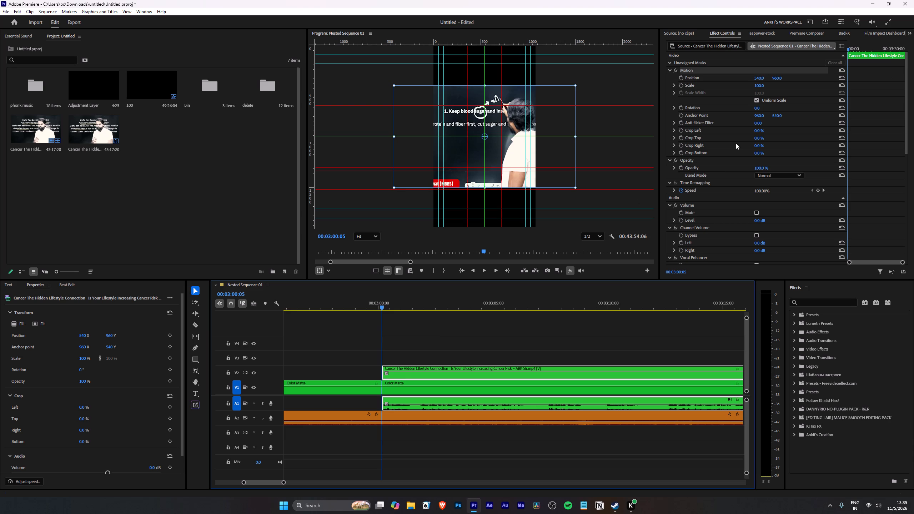
click(767, 77)
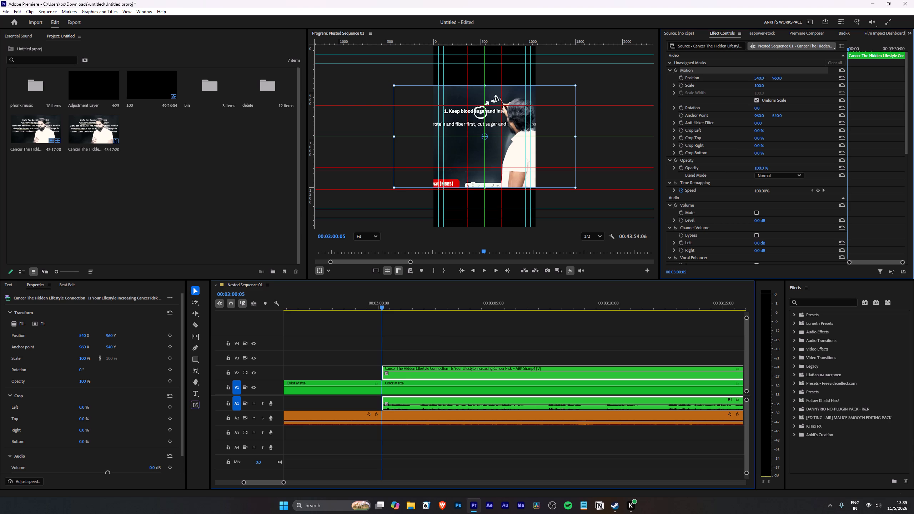
text(120)
key(Return)
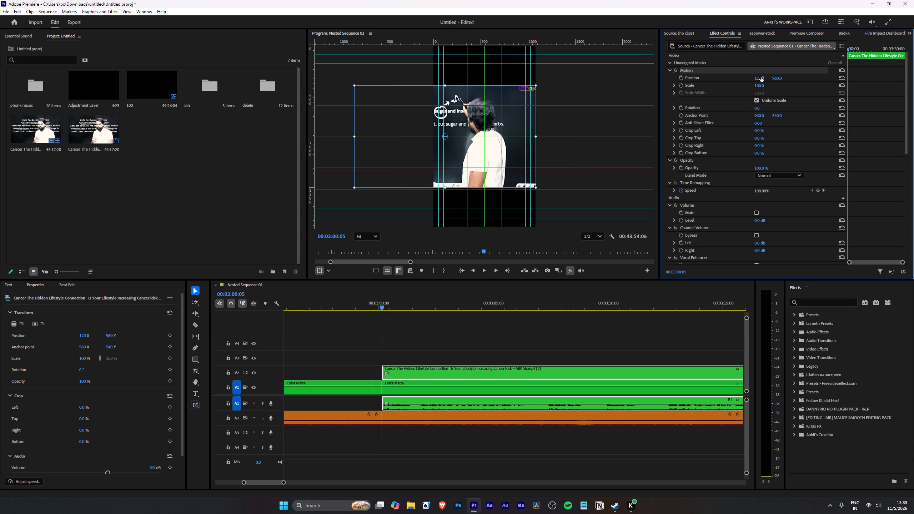
drag(757, 78, 777, 72)
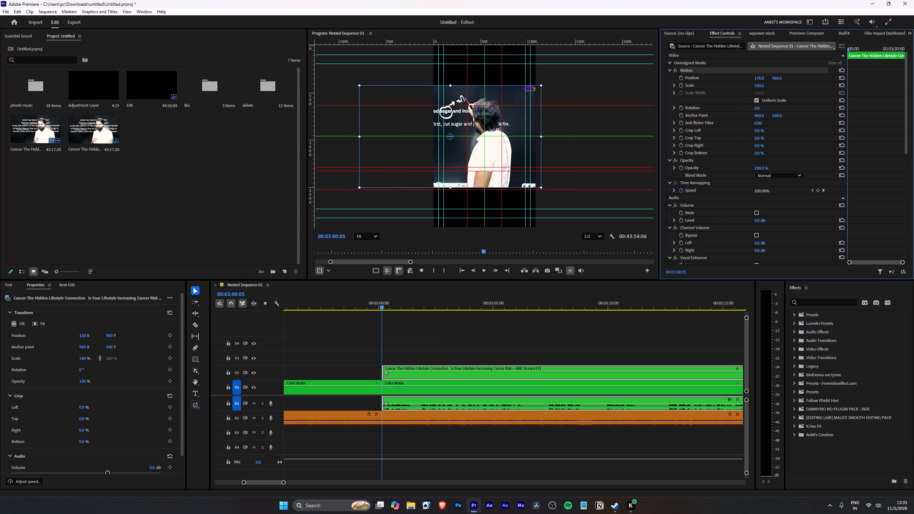
drag(777, 72, 778, 72)
Keyframe the clip's horizontal Position from 180 at 00:03:02:16 to 416 at 00:03:03:14 to follow the speaker.
key(space)
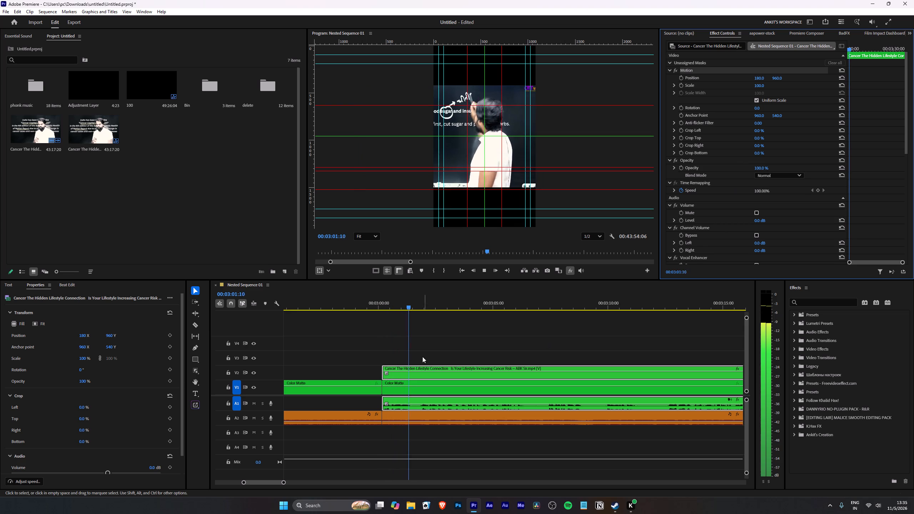
key(space)
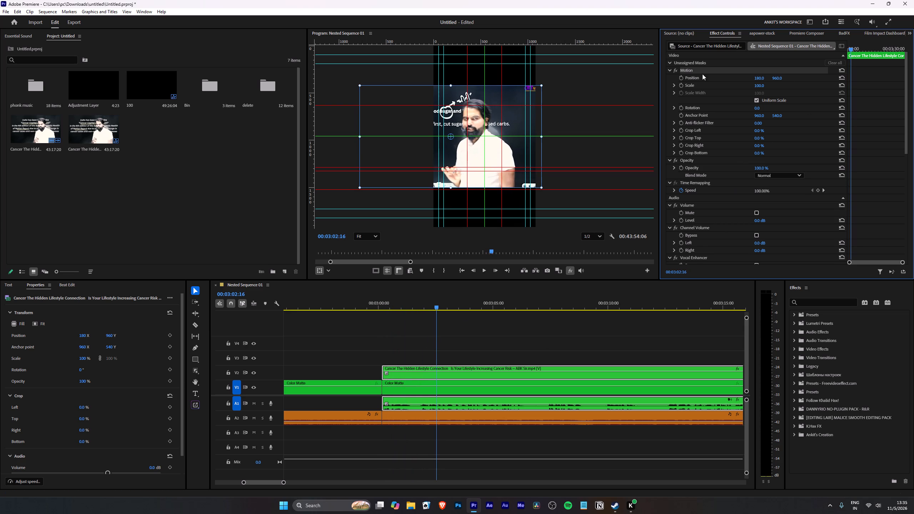
click(679, 78)
key(space)
key(space)
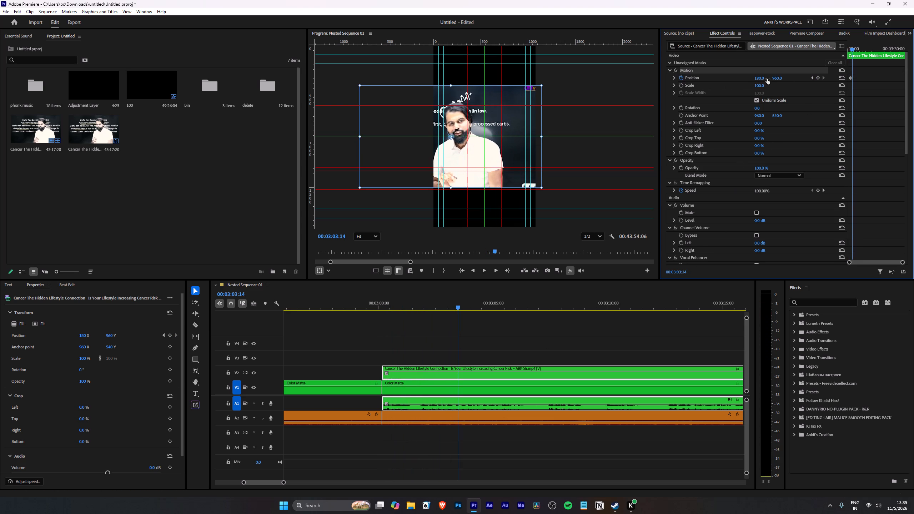
drag(763, 76, 859, 91)
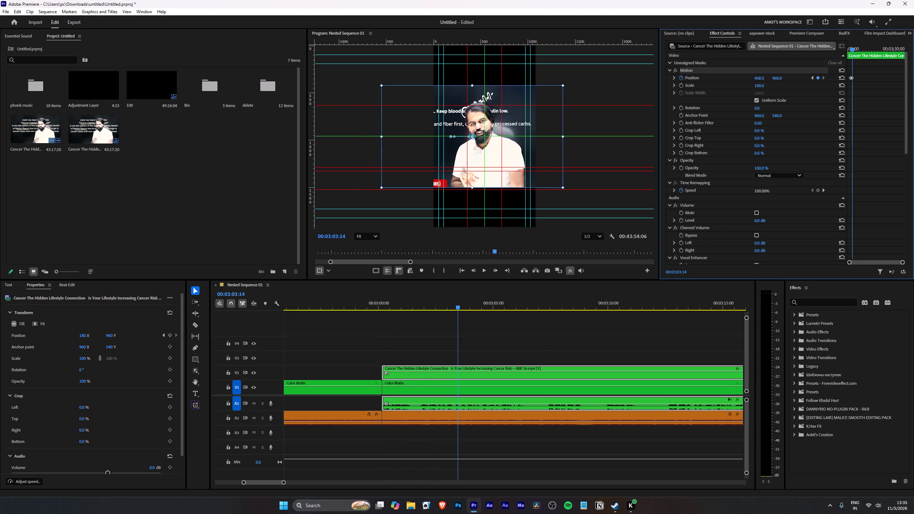
drag(859, 91, 861, 91)
Keyframe the clip's horizontal Position from 416 at 00:03:07:18 to 120 at 00:03:08:13 to follow the speaker.
scroll(440, 345, down, 5)
key(space)
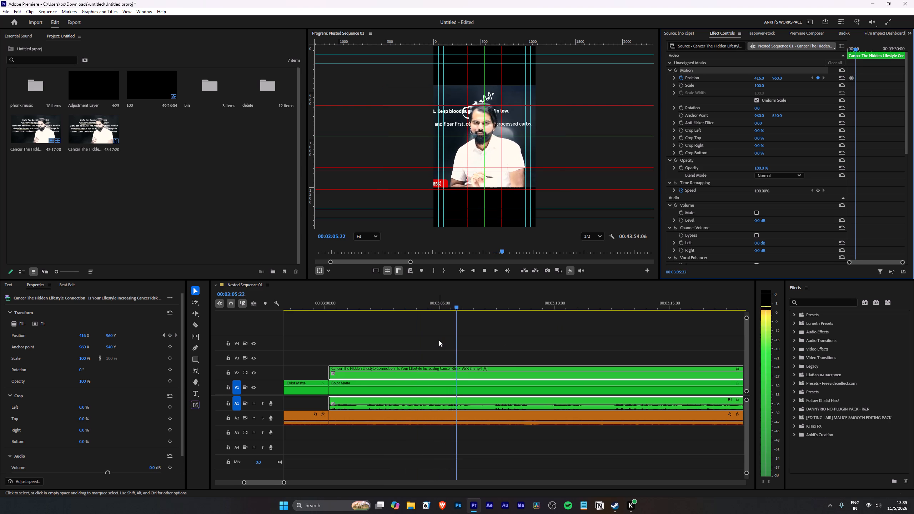
scroll(439, 340, down, 6)
key(space)
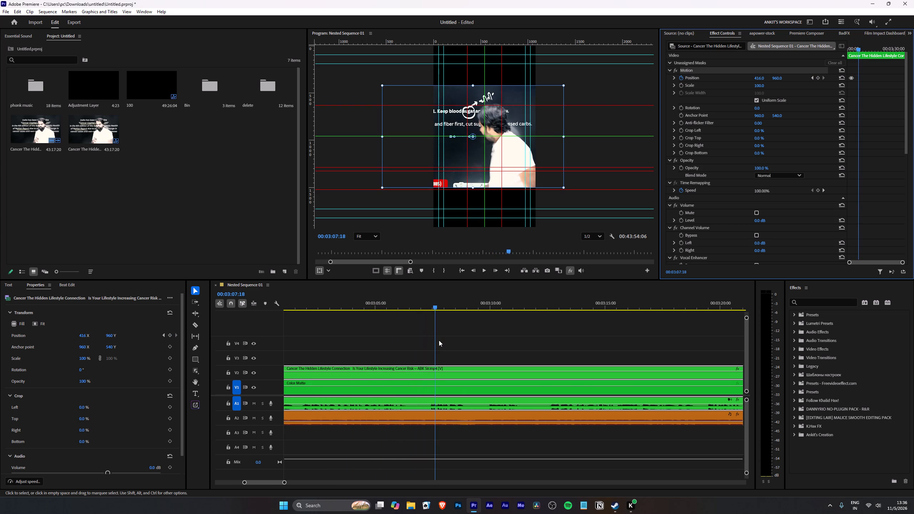
click(816, 76)
key(space)
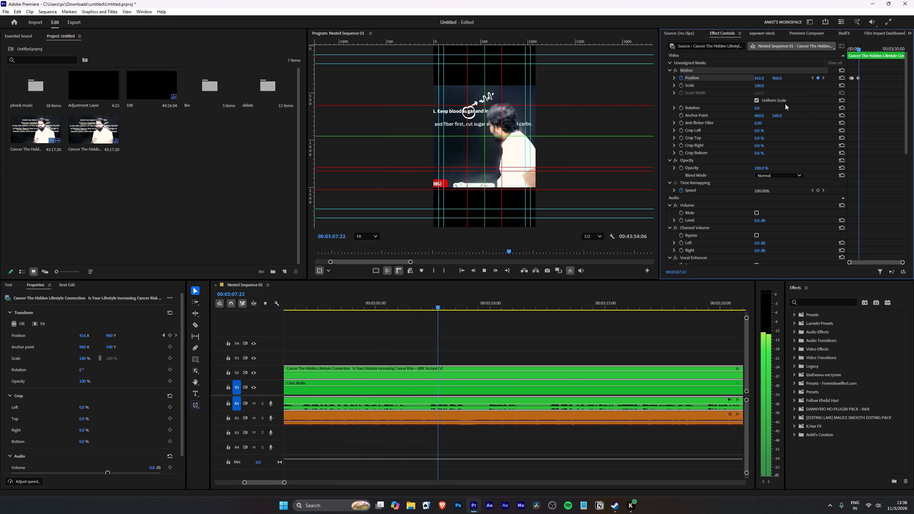
key(space)
click(754, 76)
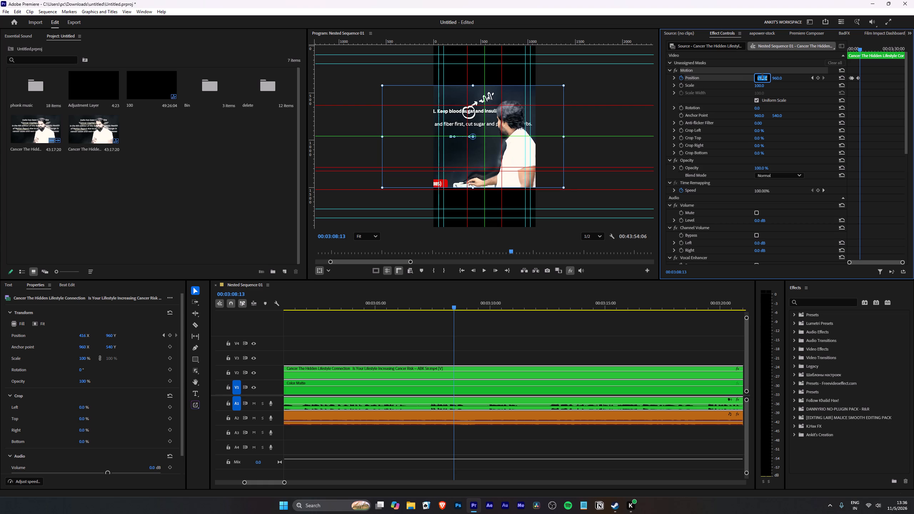
text(120)
key(Return)
Keyframe the clip's horizontal Position from 120 at 00:03:17:16 to 456 at 00:03:18:17, and play on to check the framing.
key(space)
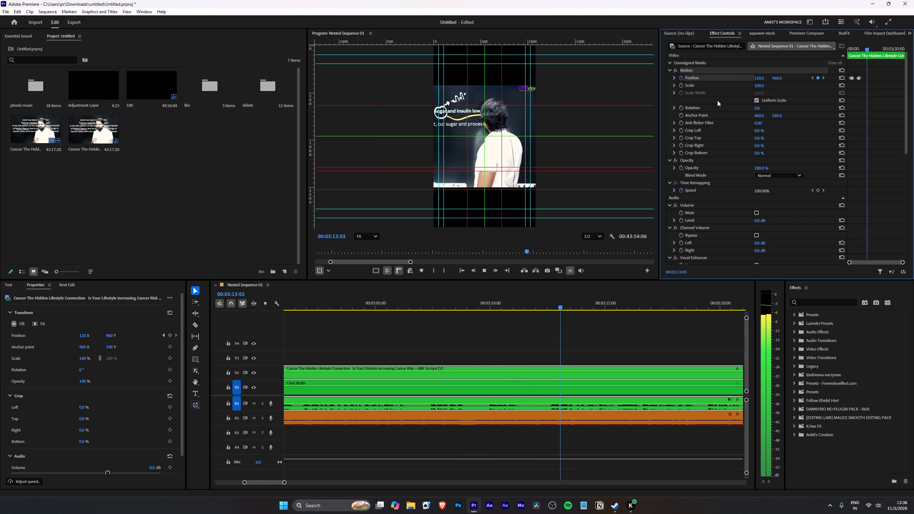
scroll(537, 367, down, 13)
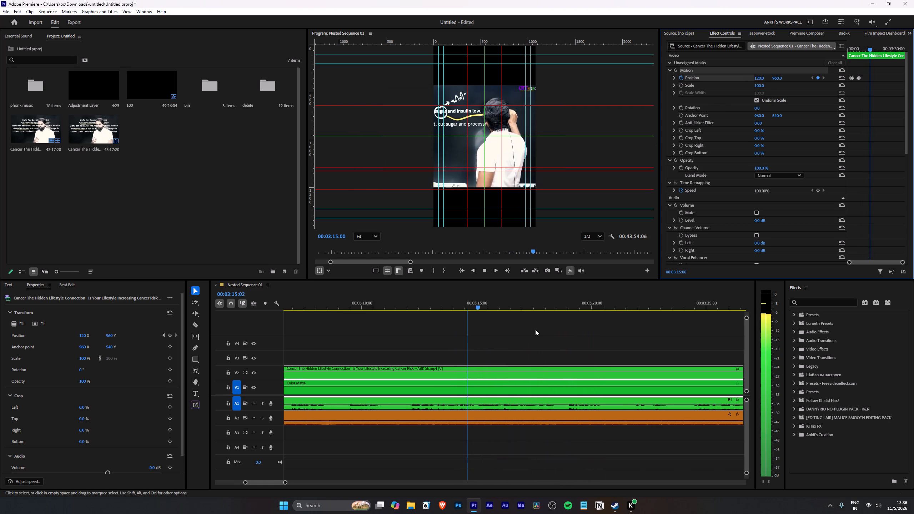
scroll(502, 337, down, 3)
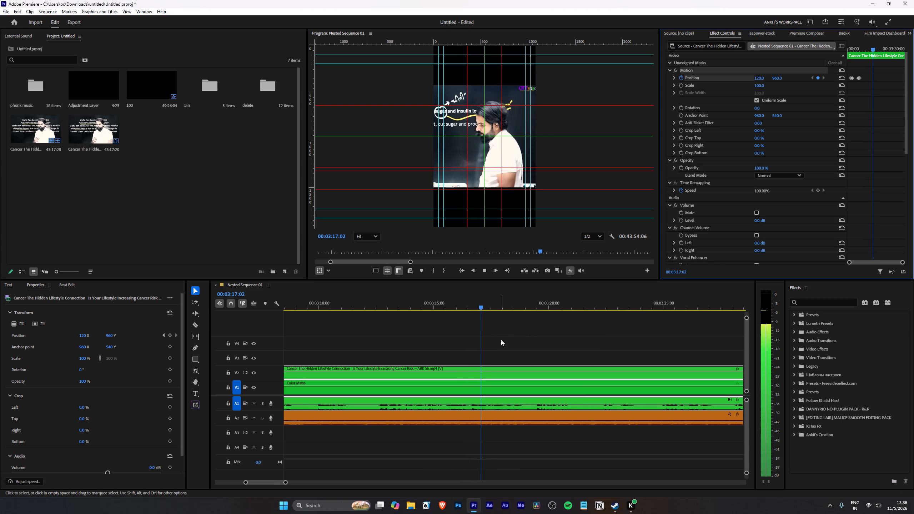
key(space)
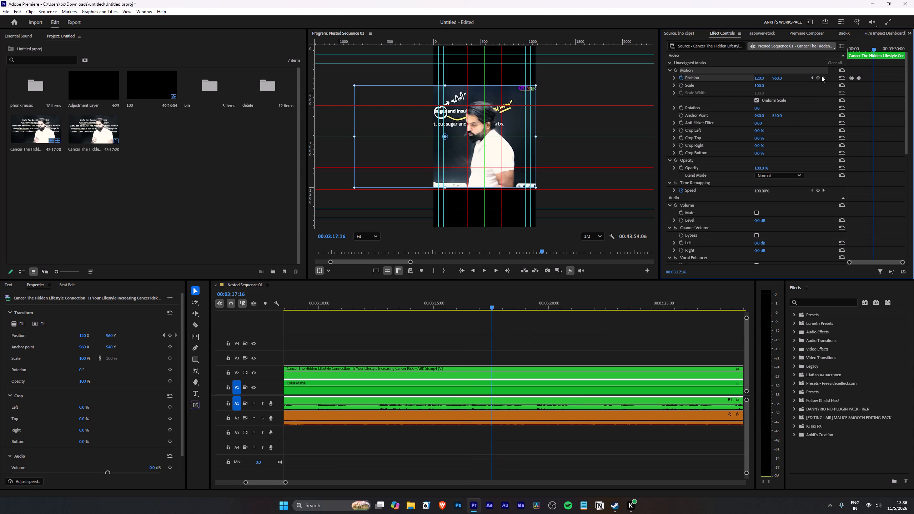
click(817, 80)
key(space)
key(space)
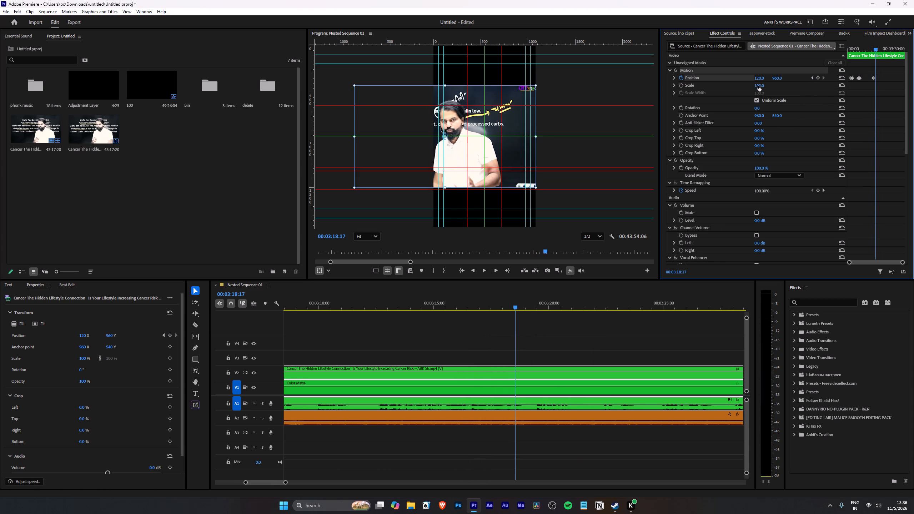
drag(758, 75, 862, 83)
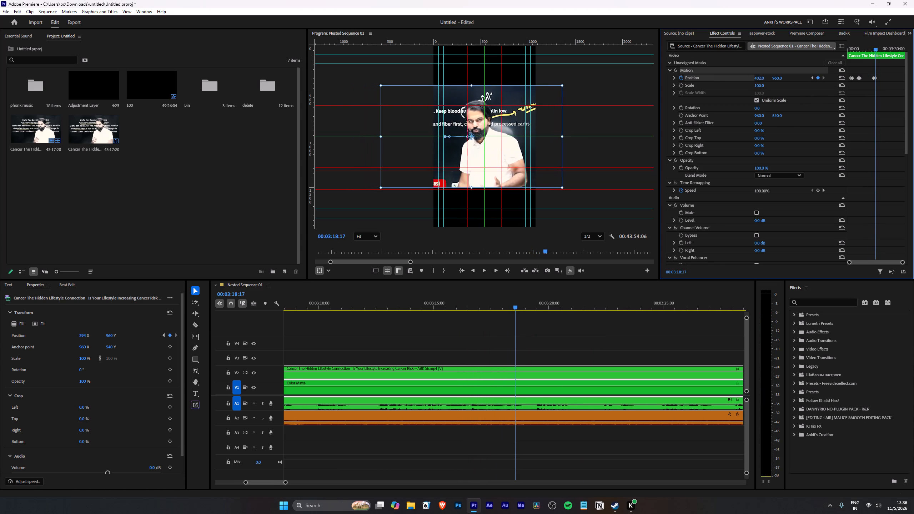
drag(862, 83, 869, 83)
click(762, 77)
click(748, 78)
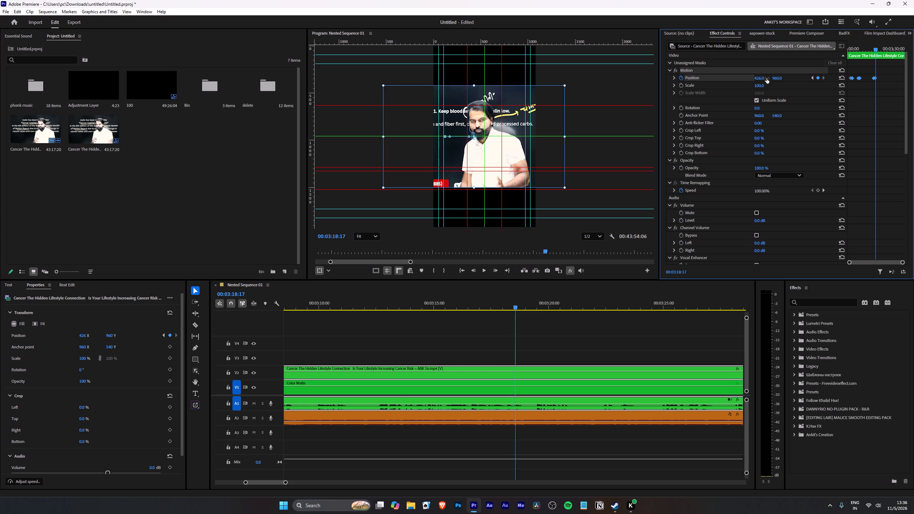
drag(767, 78, 777, 80)
key(space)
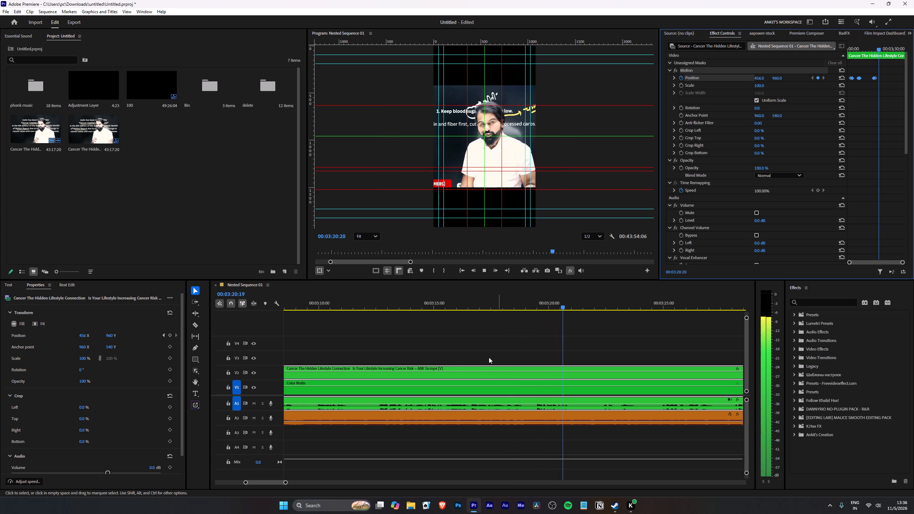
Set the horizontal Position of the clip's keyframe at 00:03:18:17 to 392.
scroll(481, 391, down, 19)
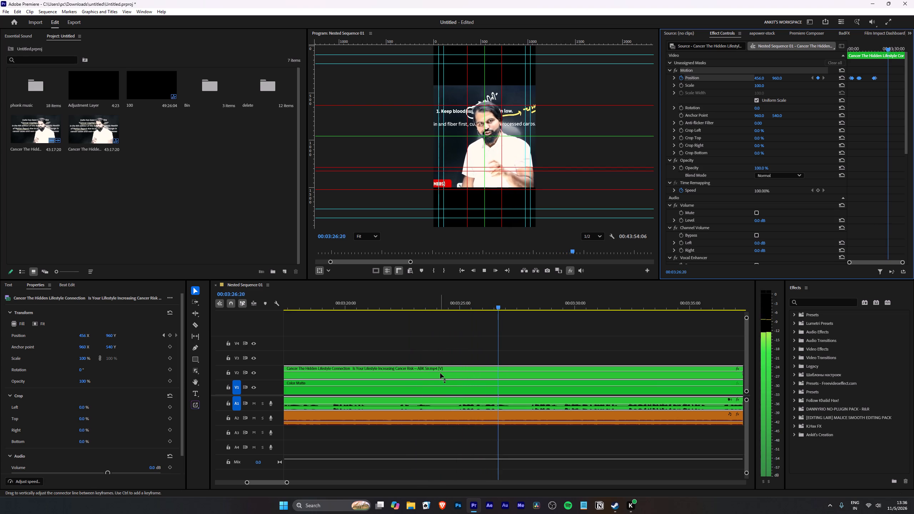
key(space)
click(812, 78)
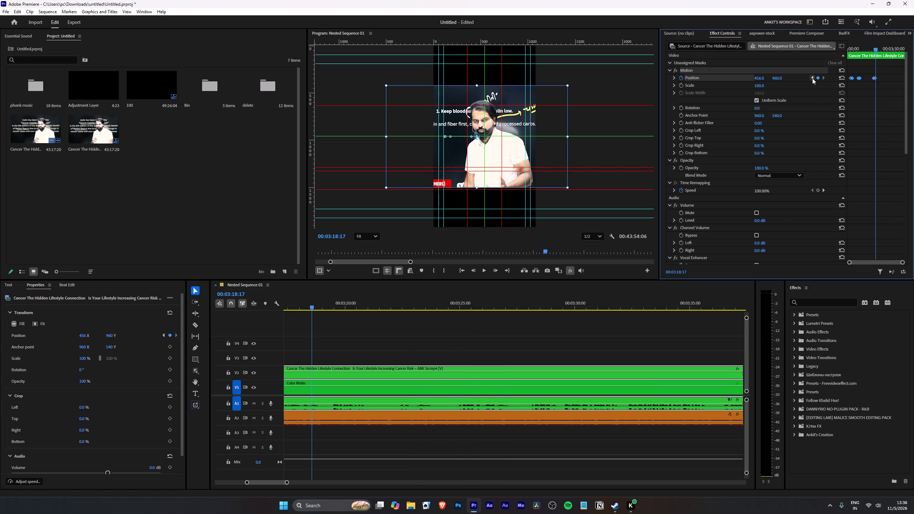
drag(762, 75, 762, 76)
drag(762, 76, 739, 82)
key(space)
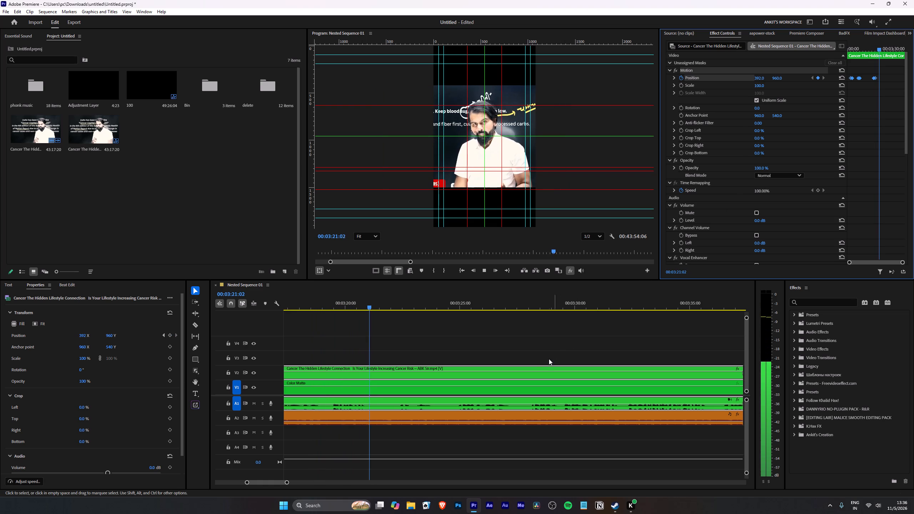
Keyframe the clip's horizontal Position from 392 at 00:03:32:27 to 258 at 00:03:33:21, and play on to the clip's end.
key(l)
scroll(503, 374, down, 5)
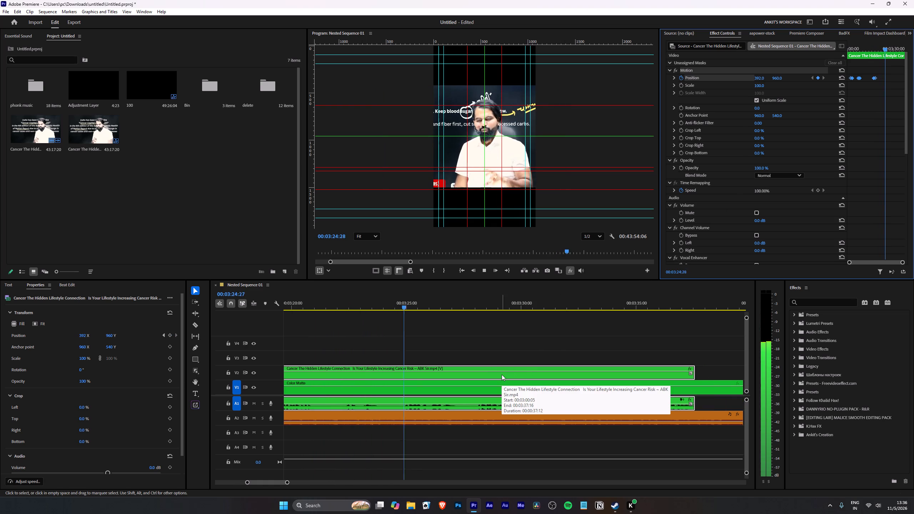
scroll(502, 370, down, 7)
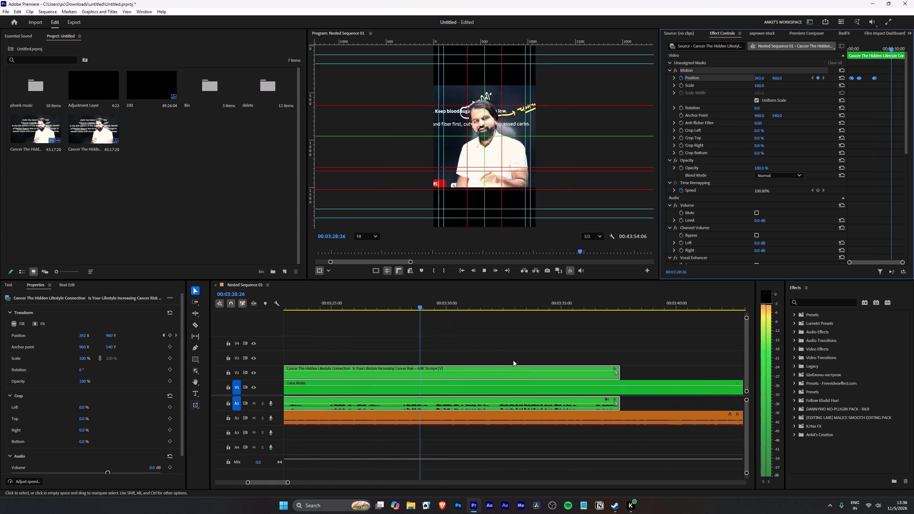
scroll(515, 355, down, 5)
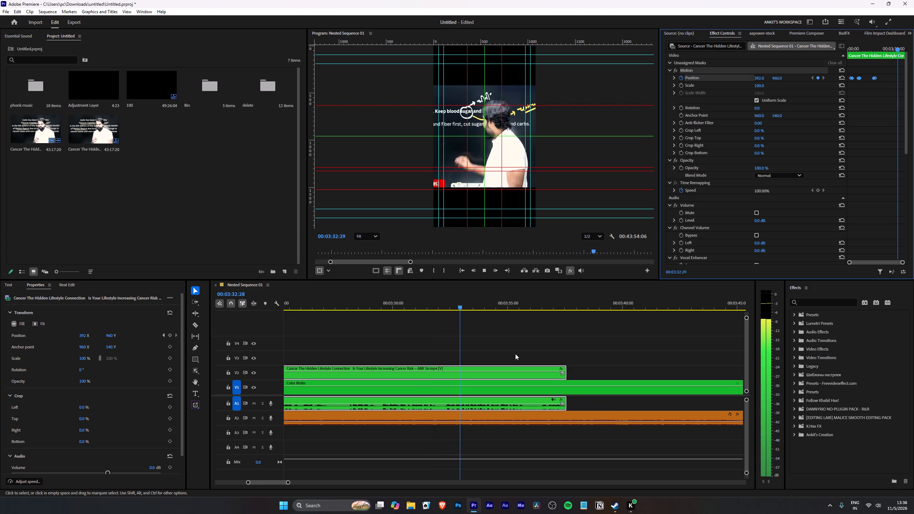
key(space)
drag(474, 308, 442, 307)
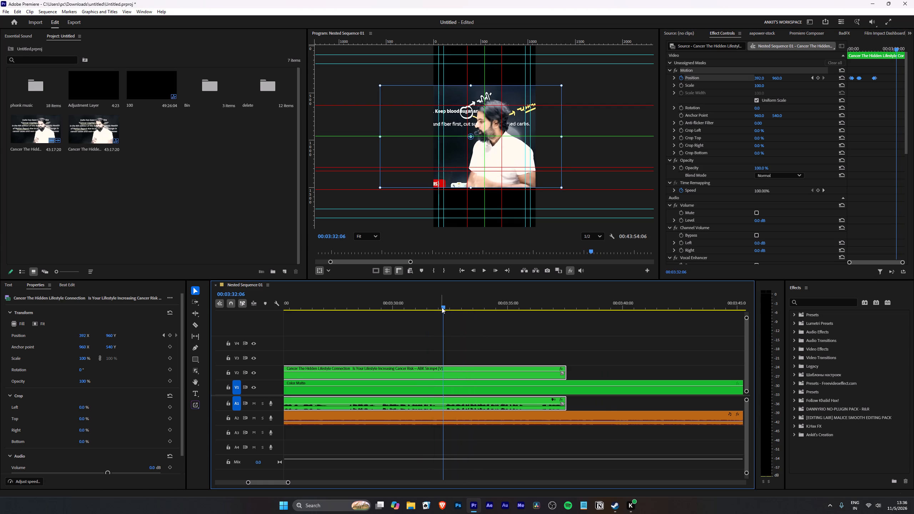
key(space)
key(space)
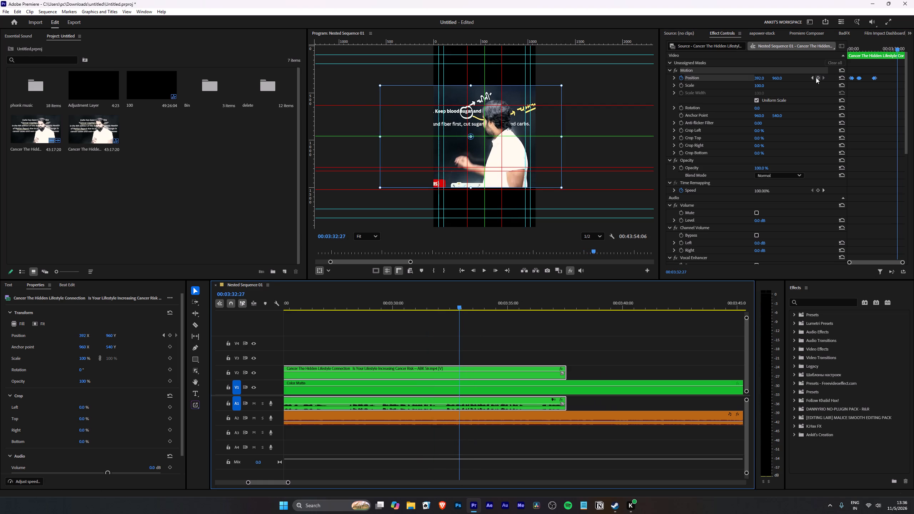
click(816, 77)
key(space)
key(space)
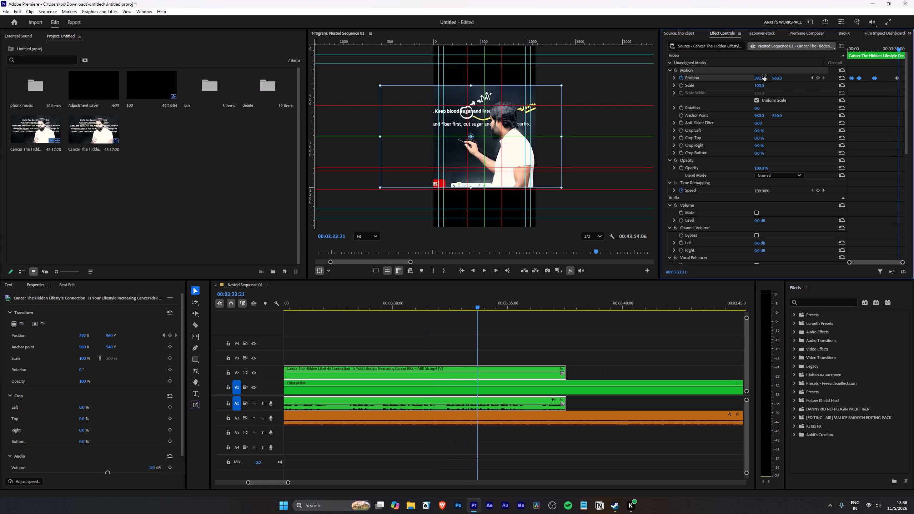
drag(764, 75, 714, 89)
key(space)
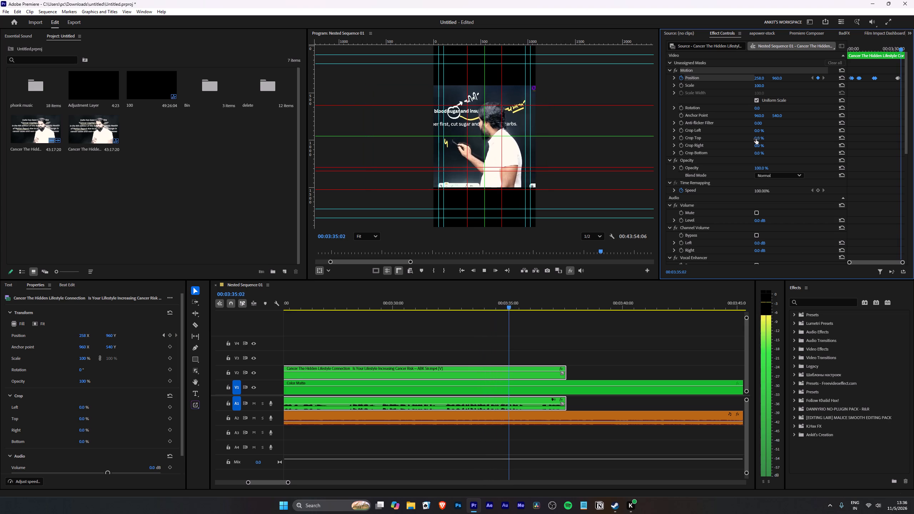
key(l)
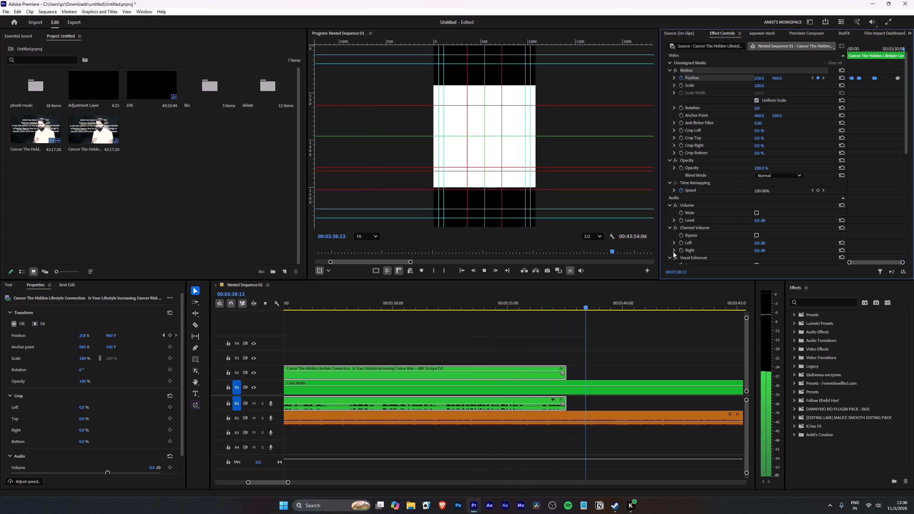
Recentre the speaker in the V2 lecture clip starting at 00:04:00:07 by setting its horizontal Position to 438.
key(Down)
scroll(479, 309, up, 5)
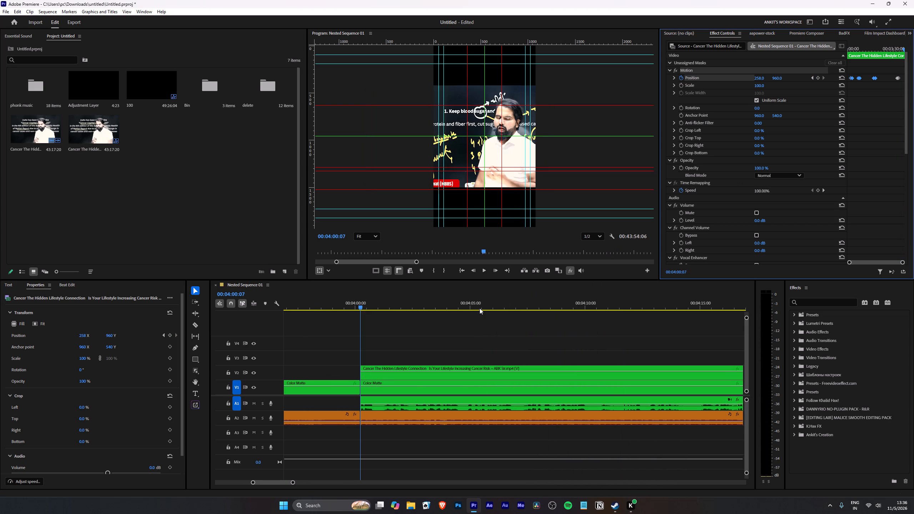
key(space)
key(space)
key(space)
key(space)
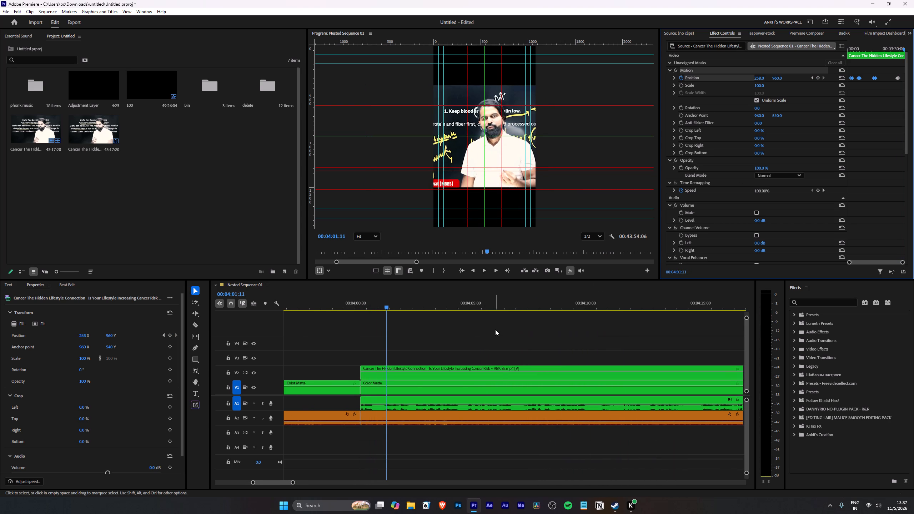
click(497, 370)
drag(756, 76, 752, 79)
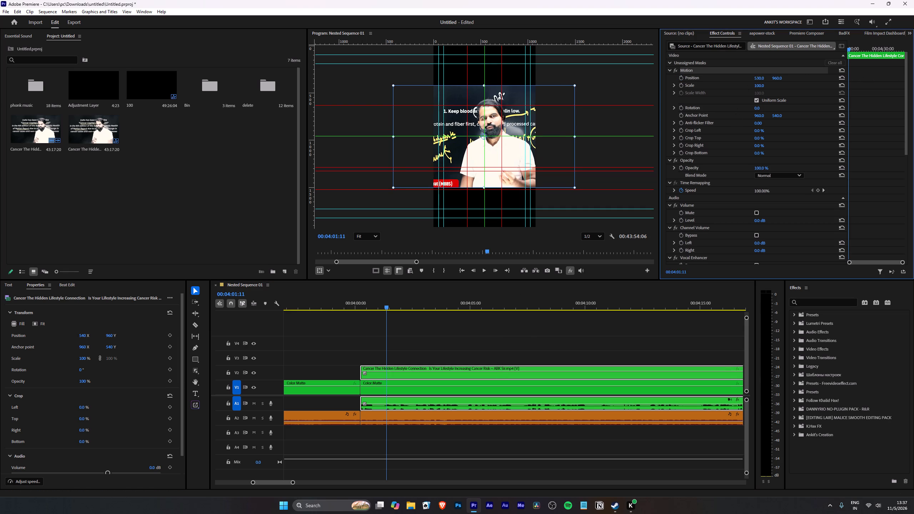
drag(752, 79, 719, 90)
key(space)
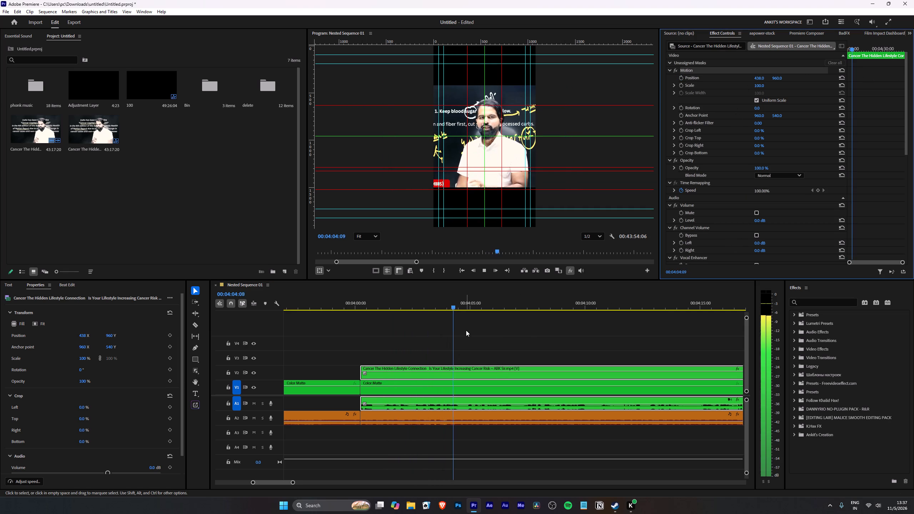
Play on to 00:04:15:19 and set the clip's horizontal Position to 394 to refine the centring.
scroll(466, 327, down, 6)
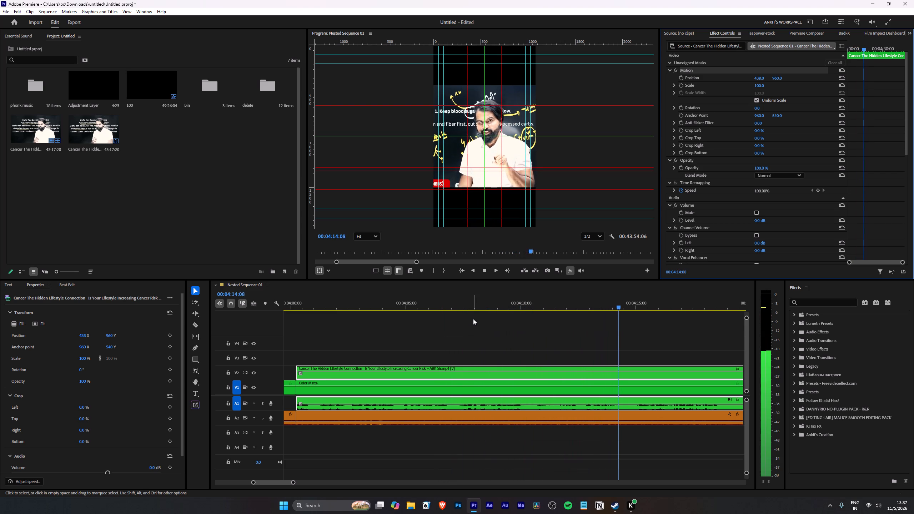
scroll(473, 319, down, 7)
key(space)
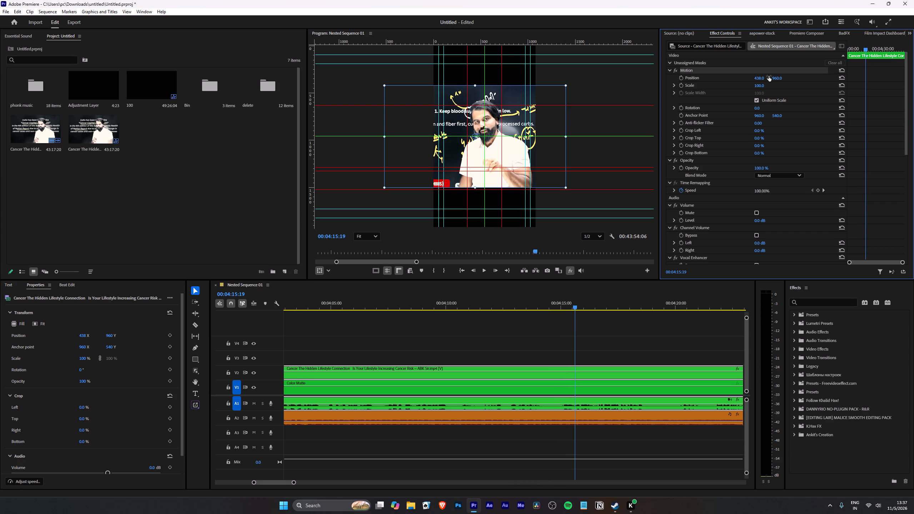
drag(765, 77, 749, 78)
key(space)
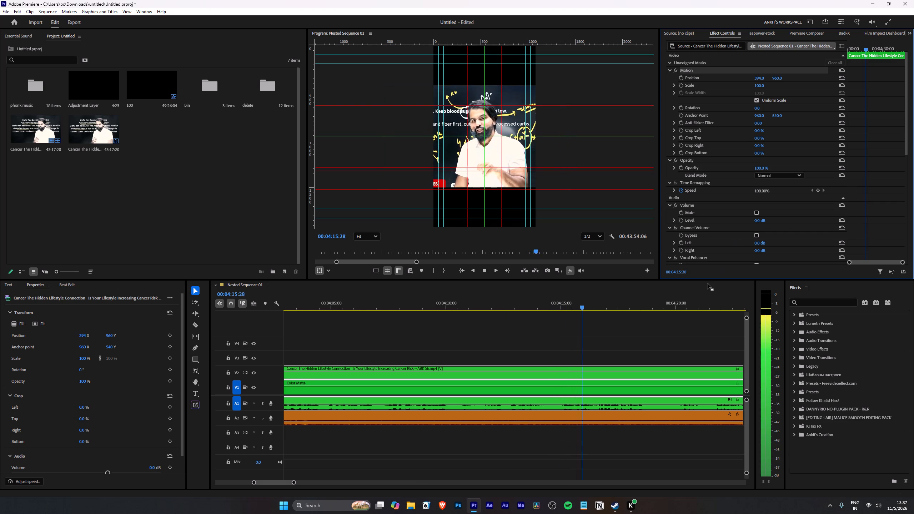
Keyframe the clip's horizontal Position from 394 at 00:04:18:15 to 120 at 00:04:19:06 to follow the speaker.
scroll(519, 376, down, 6)
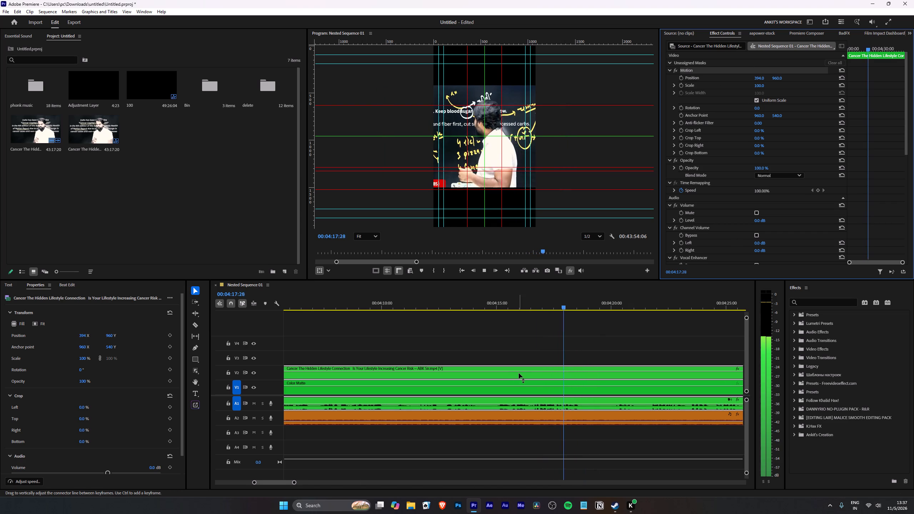
key(space)
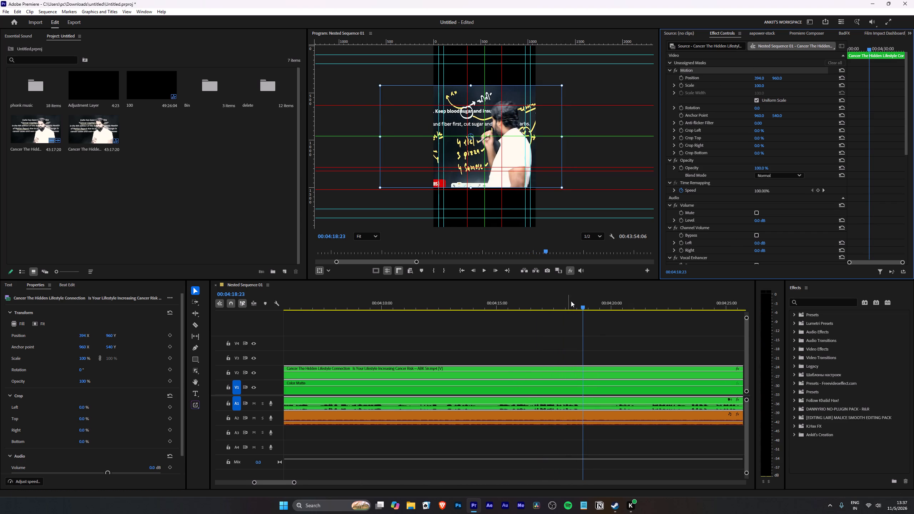
click(577, 302)
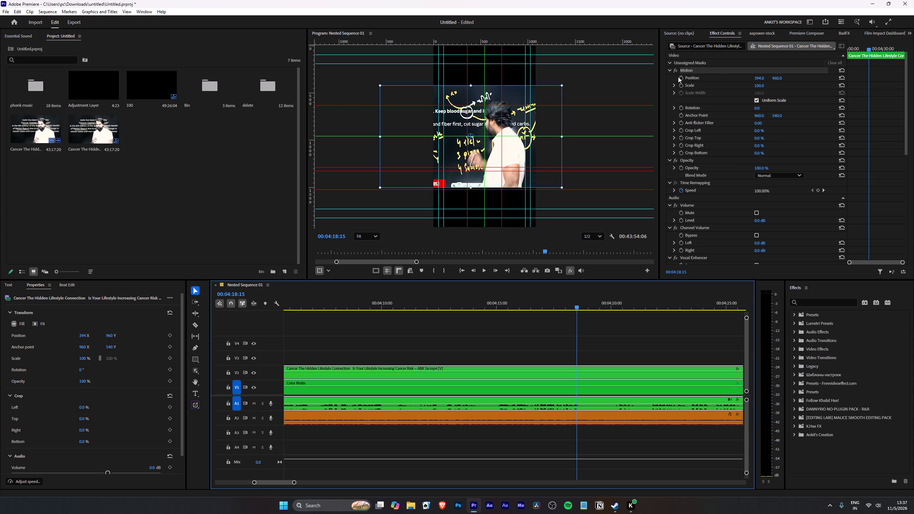
click(681, 77)
key(space)
key(space)
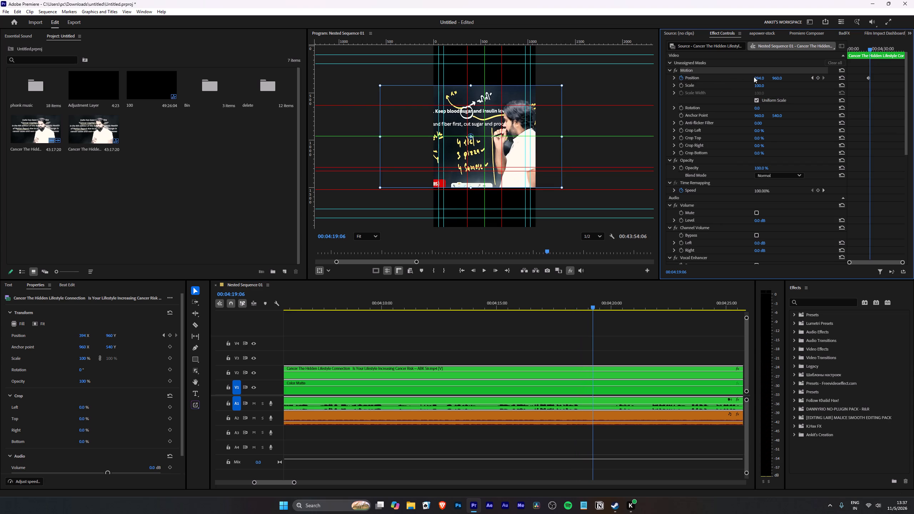
click(759, 76)
text(120)
key(Return)
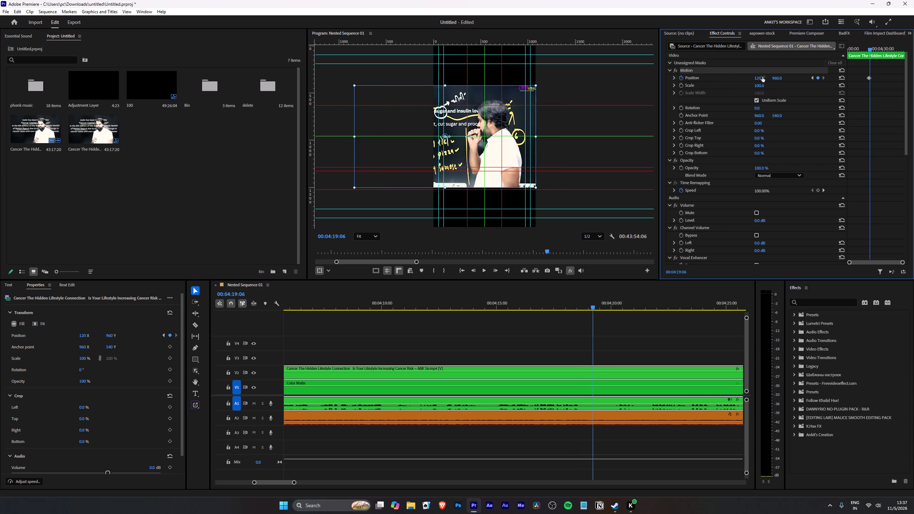
Keyframe the clip's horizontal Position from 120 at 00:04:19:27 to 342 at 00:04:20:24 to follow the speaker.
key(space)
key(space)
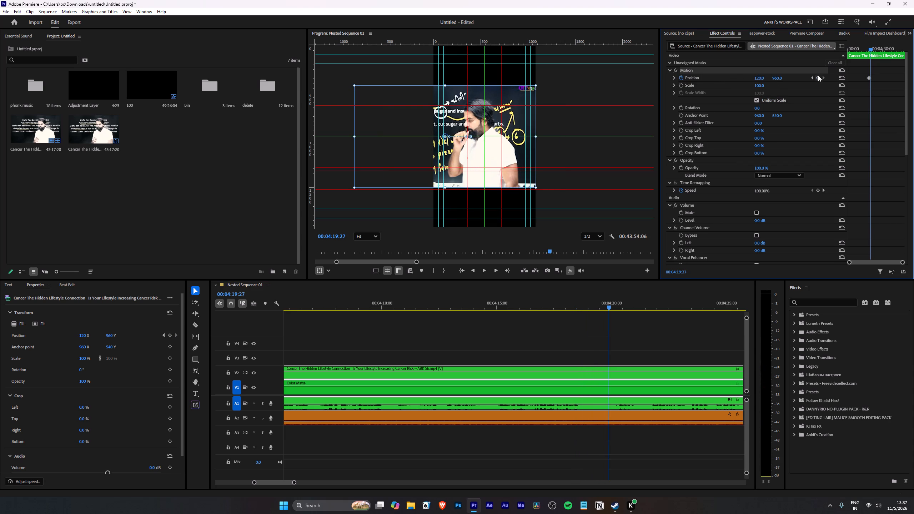
click(819, 77)
key(space)
key(space)
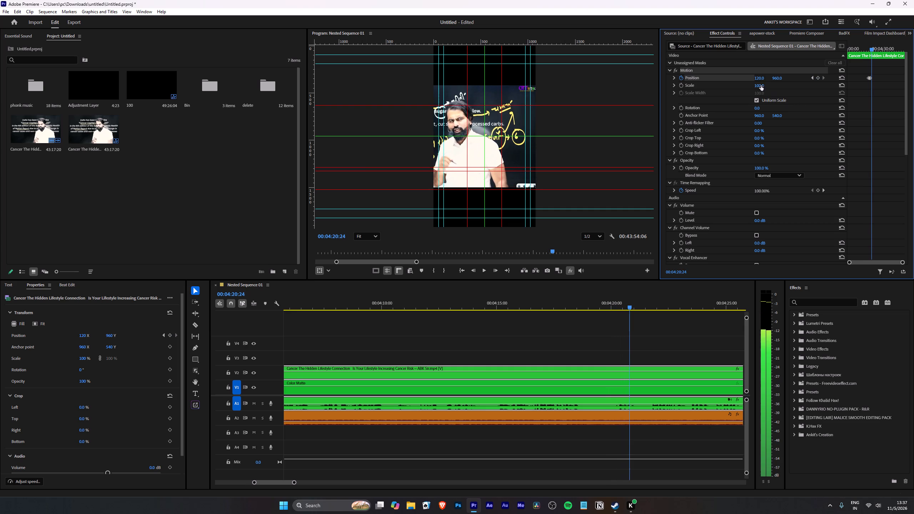
drag(757, 75, 853, 93)
key(space)
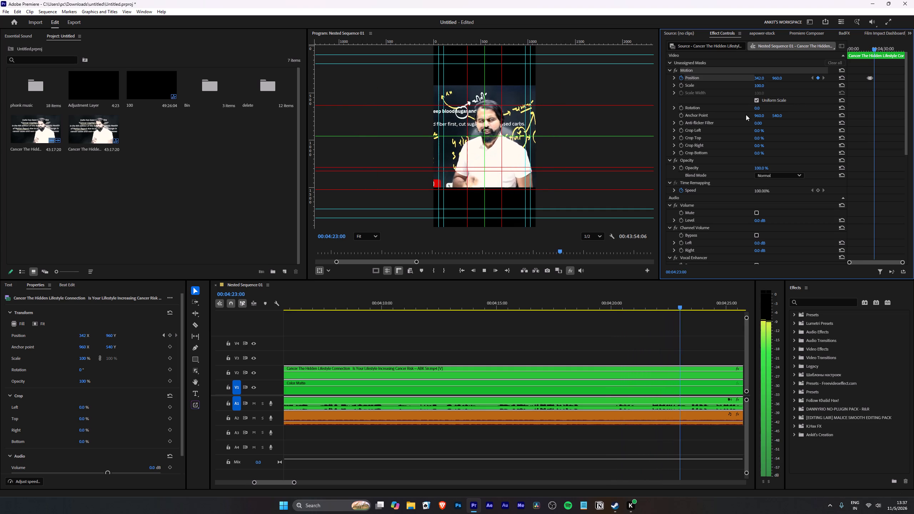
Keyframe the clip's horizontal Position from 342 at 00:04:23:25 to 120 at 00:04:24:22 to follow the speaker.
key(space)
click(817, 77)
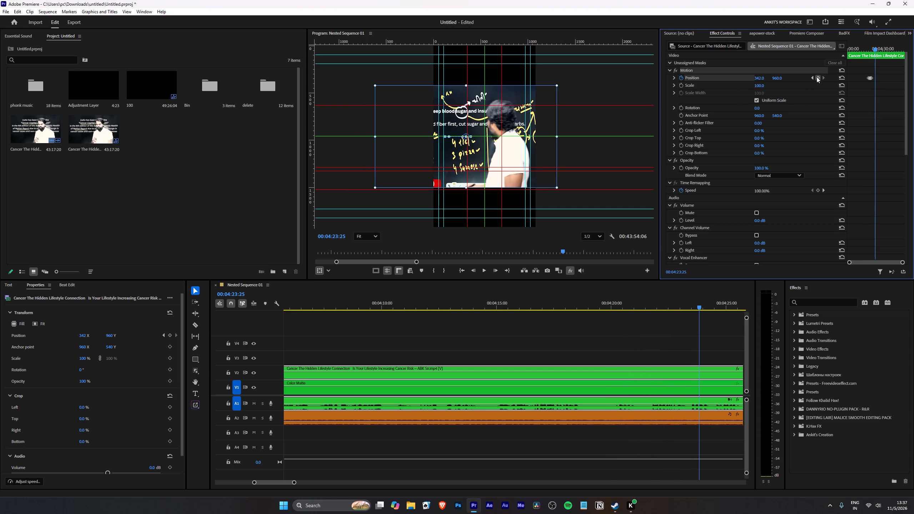
key(space)
key(space)
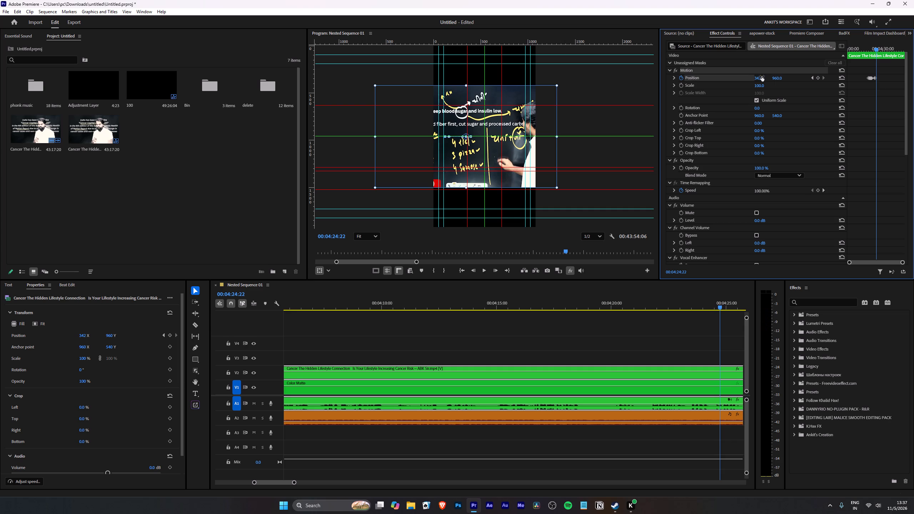
click(761, 77)
text(120)
key(Return)
key(space)
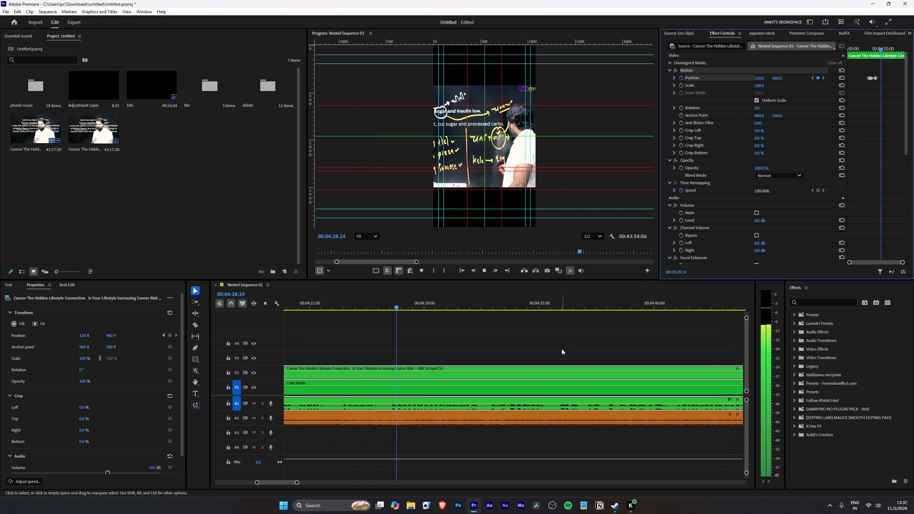
Keyframe the clip's horizontal Position from 120 at 00:04:29:28 to 378 at 00:04:30:25, and play on to check the framing.
key(space)
key(space)
key(space)
key(space)
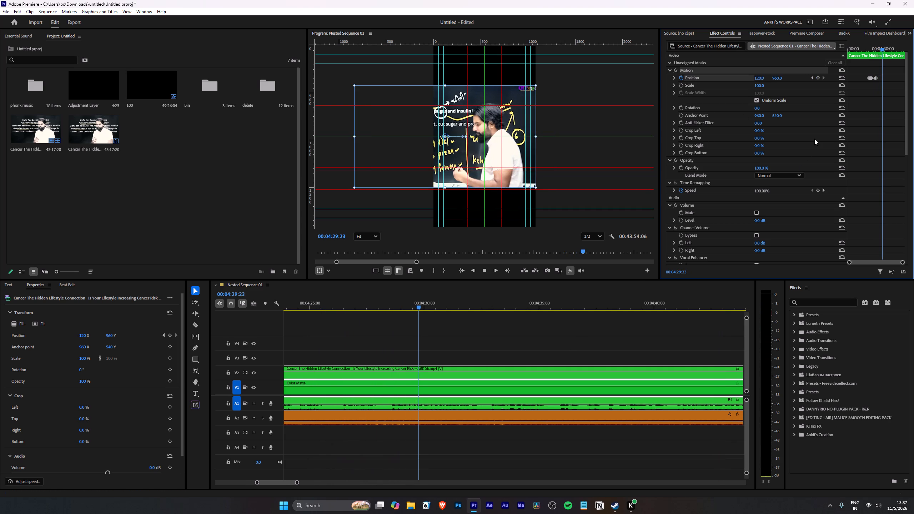
key(space)
click(822, 79)
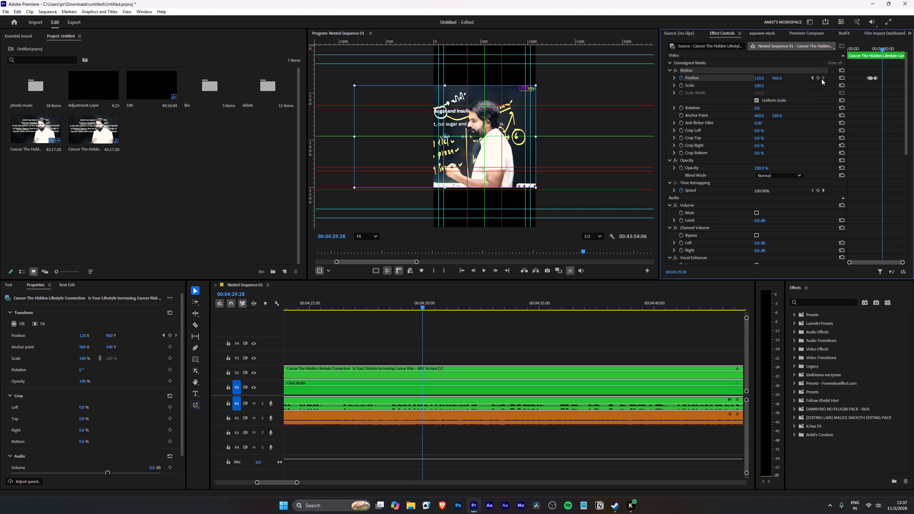
click(819, 75)
key(space)
key(space)
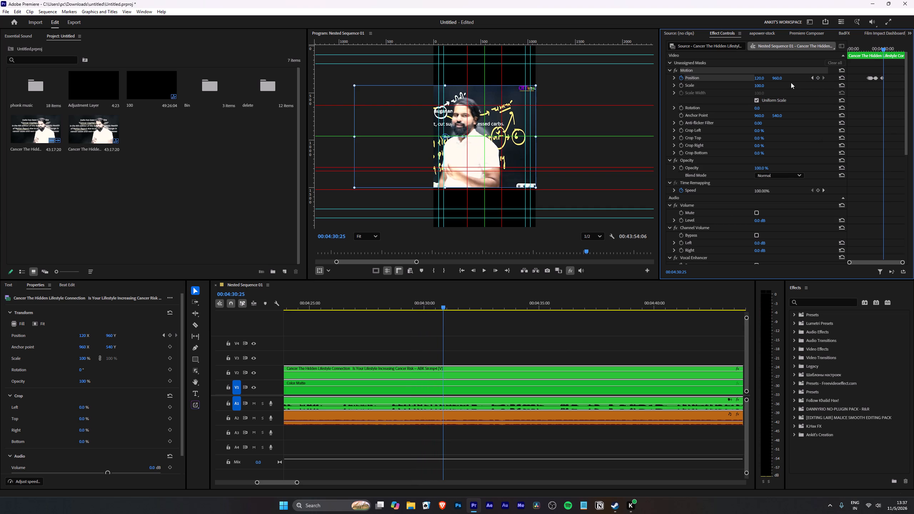
drag(764, 79, 859, 84)
key(space)
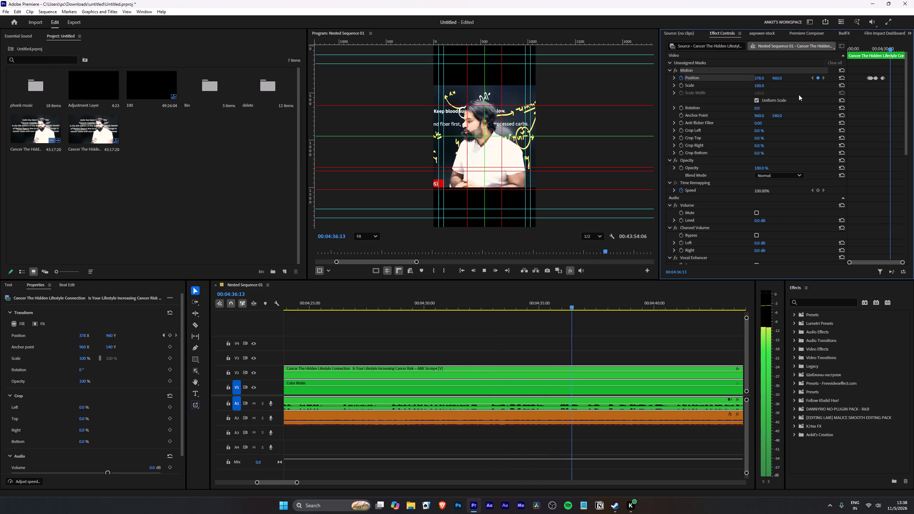
Keyframe the clip's horizontal Position from 378 at 00:04:36:29 to 926 at 00:04:37:20, and play on to check the framing.
key(space)
key(Left)
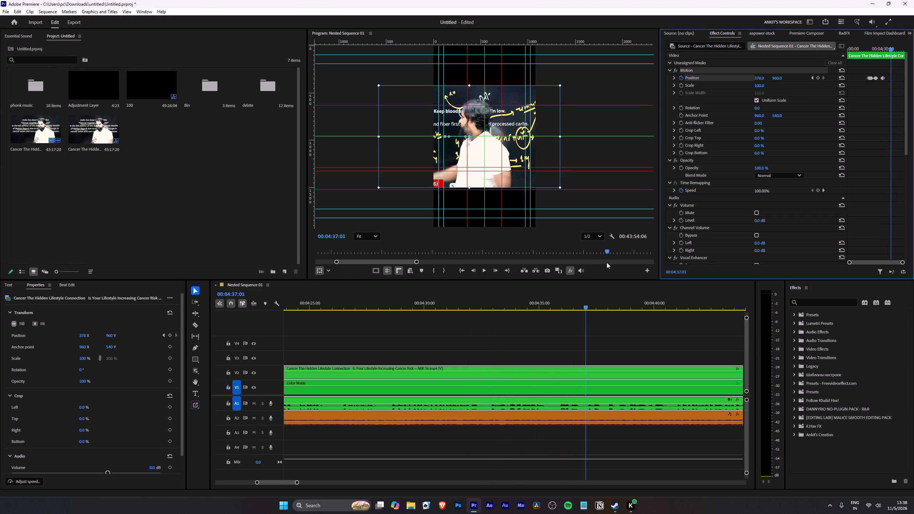
key(Left)
key(Left)
click(818, 78)
key(space)
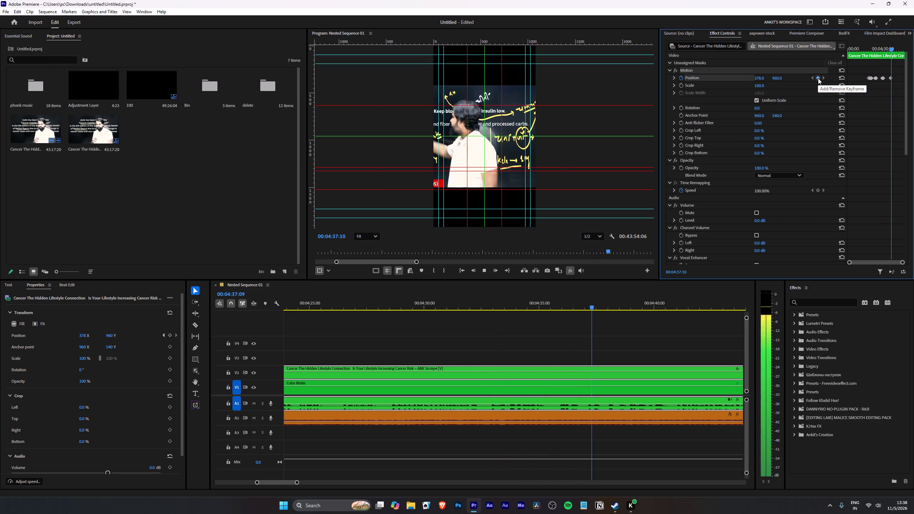
key(space)
drag(764, 78, 794, 82)
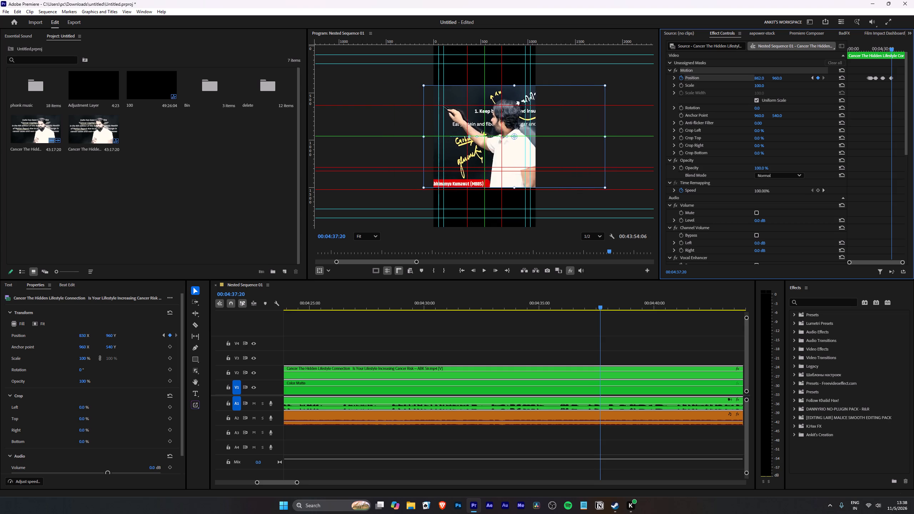
drag(794, 82, 824, 87)
key(space)
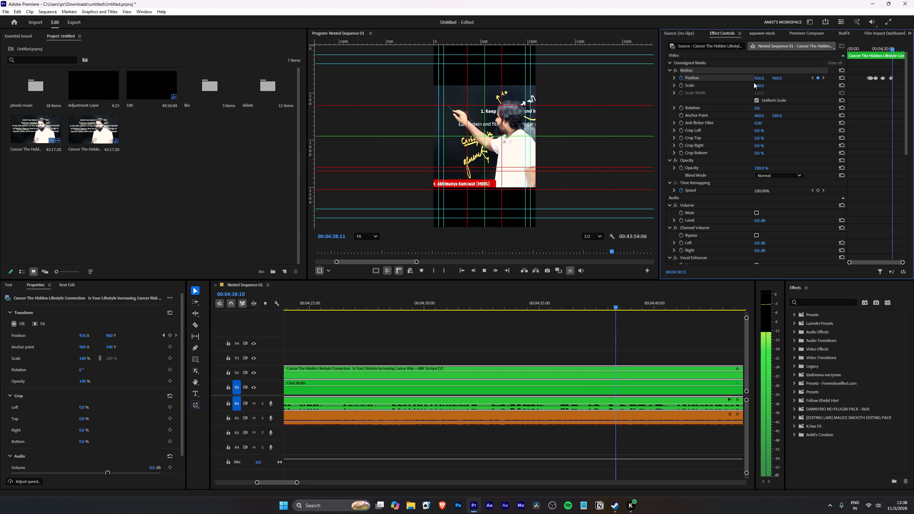
key(space)
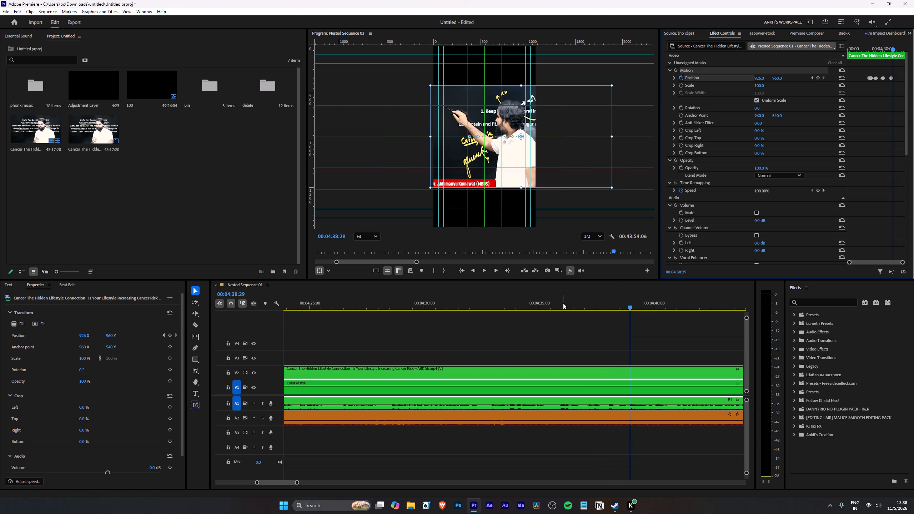
Replay the move, set the horizontal Position keyframe at 00:04:37:20 to 868, and play on from there.
click(563, 303)
click(822, 80)
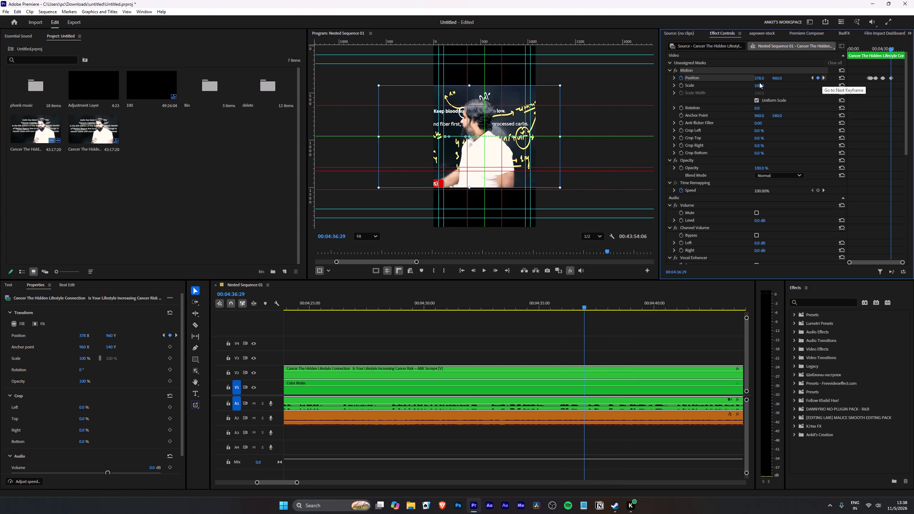
key(space)
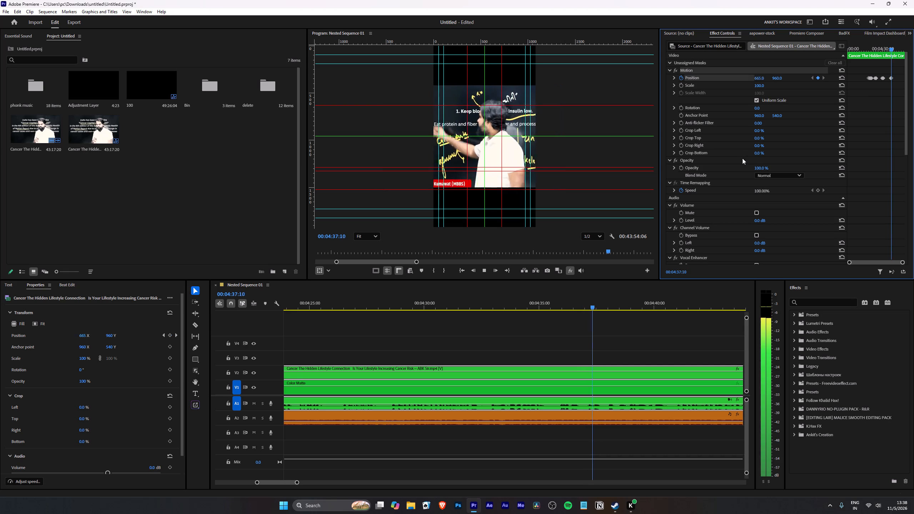
key(space)
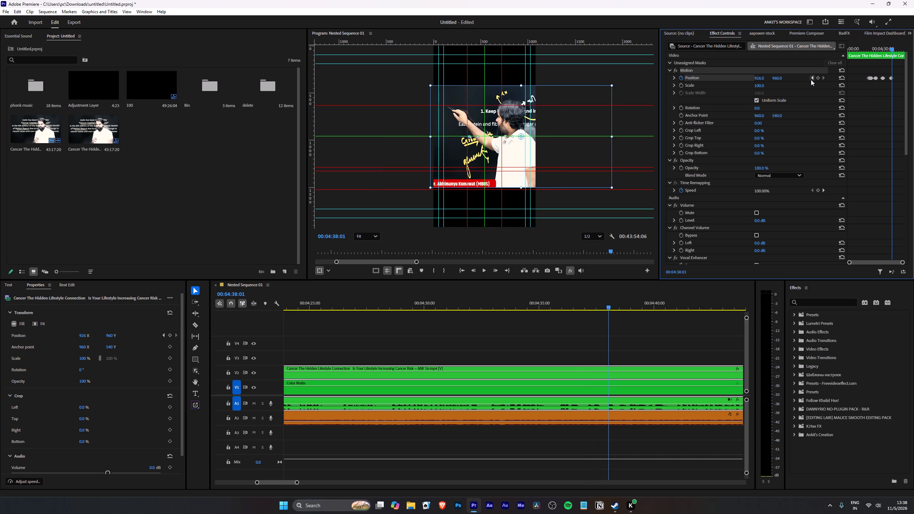
click(812, 80)
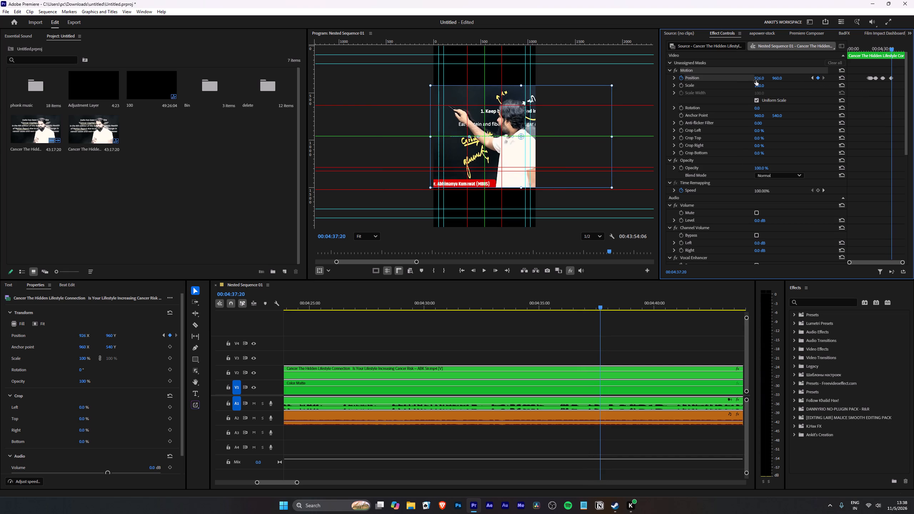
drag(756, 79, 714, 91)
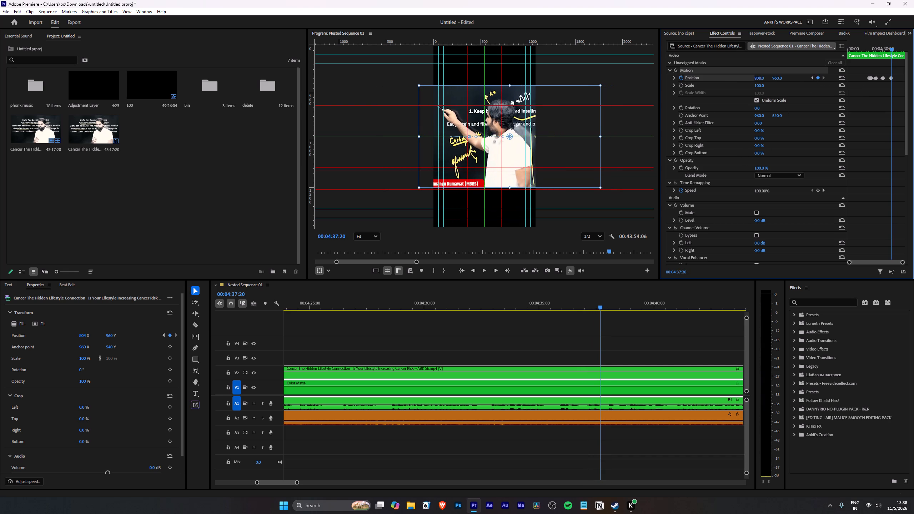
drag(714, 91, 735, 91)
key(space)
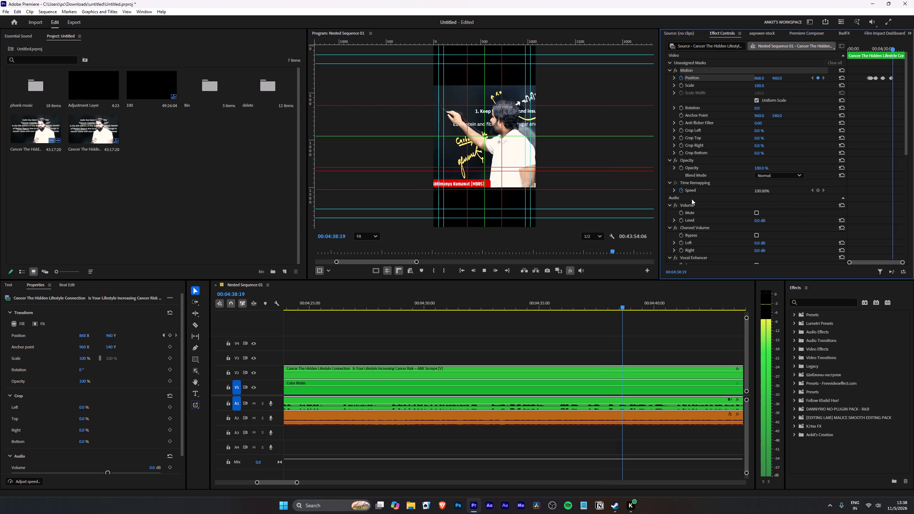
Keyframe the clip's horizontal Position from 868 at 00:04:46:00 to 120 at 00:04:46:27, and play it back.
scroll(485, 431, down, 14)
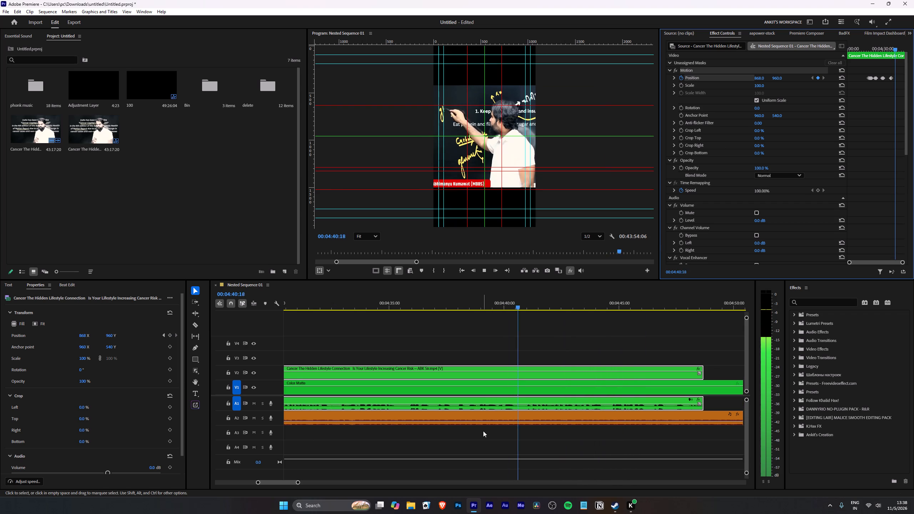
scroll(483, 431, down, 5)
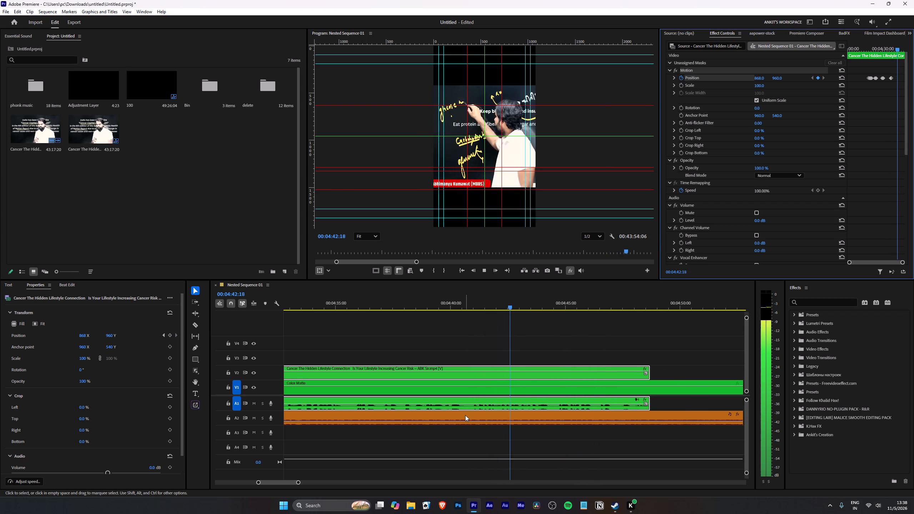
scroll(487, 381, down, 6)
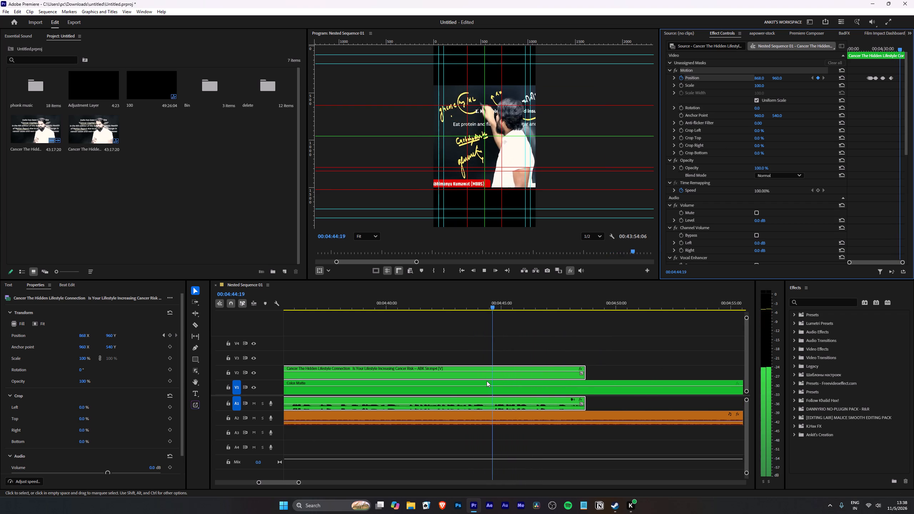
key(space)
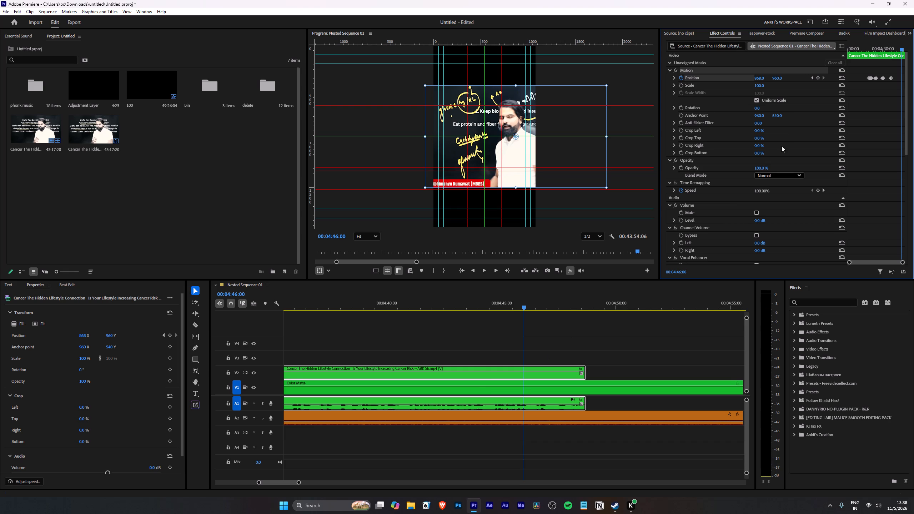
click(819, 78)
key(space)
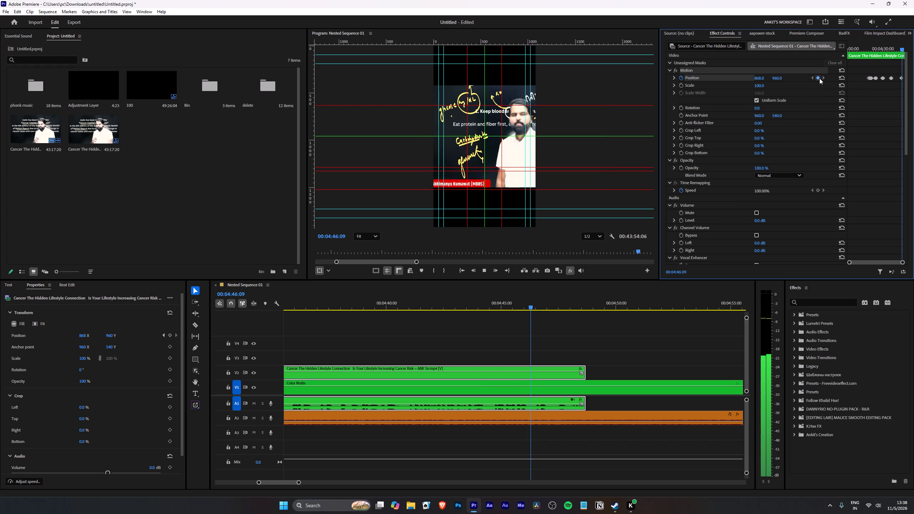
key(space)
click(761, 78)
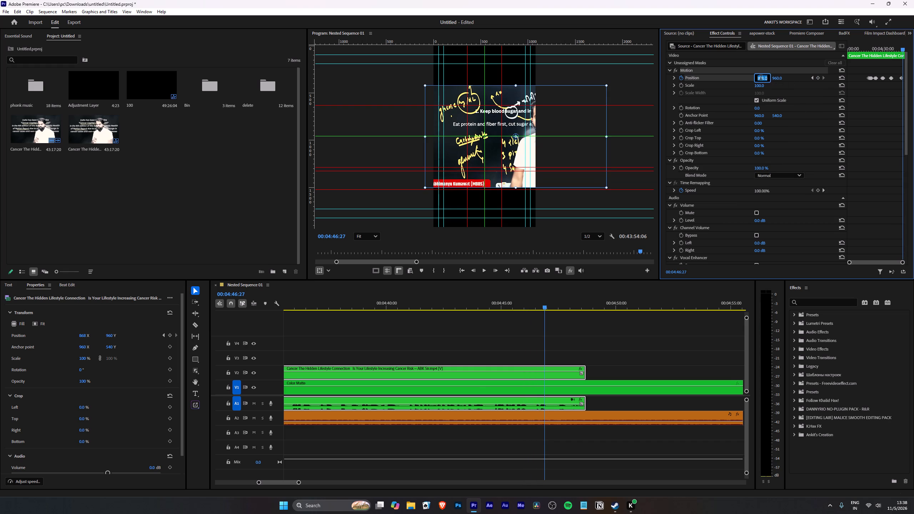
text(120)
key(Return)
key(space)
key(space)
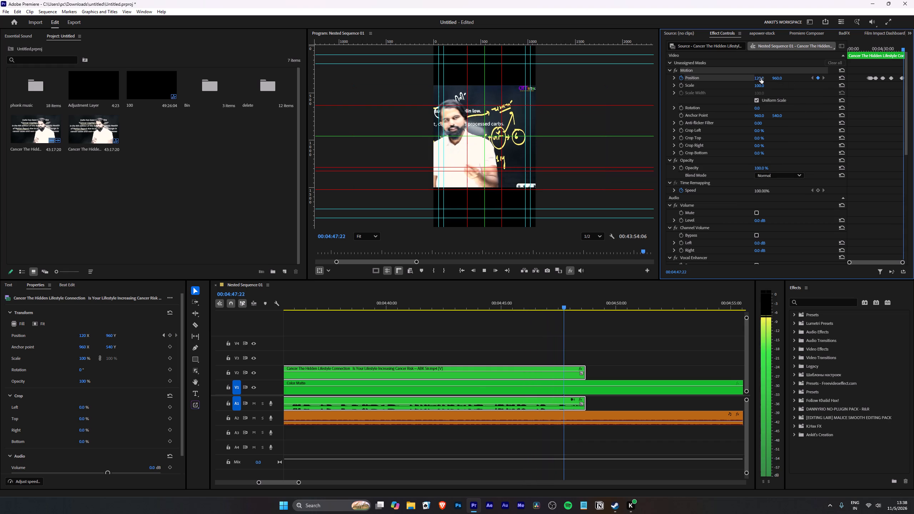
Set the horizontal Position keyframe at 00:04:46:27 to 318 and play through to the clip's end.
click(812, 75)
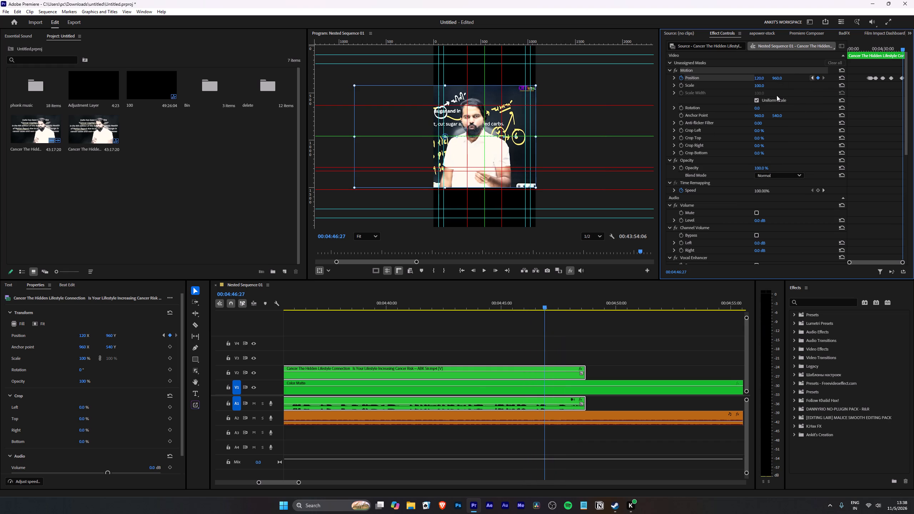
drag(761, 78, 840, 85)
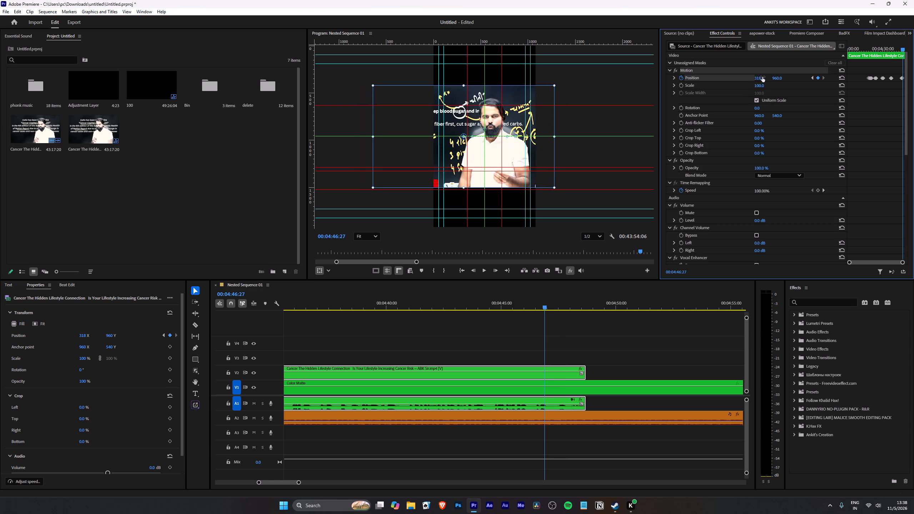
key(space)
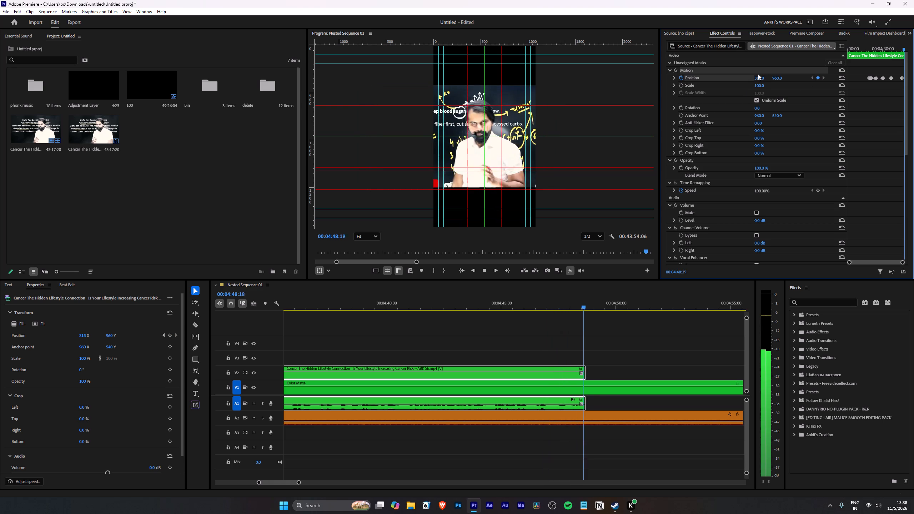
Set the horizontal Position of the lecture clip starting at 00:05:00:09 to 120 and play it to check the framing.
key(Down)
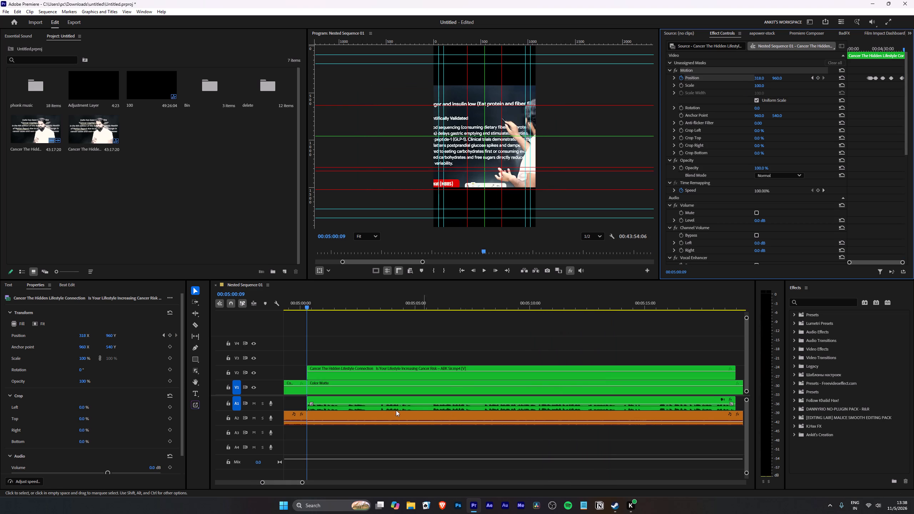
scroll(377, 414, up, 5)
click(398, 377)
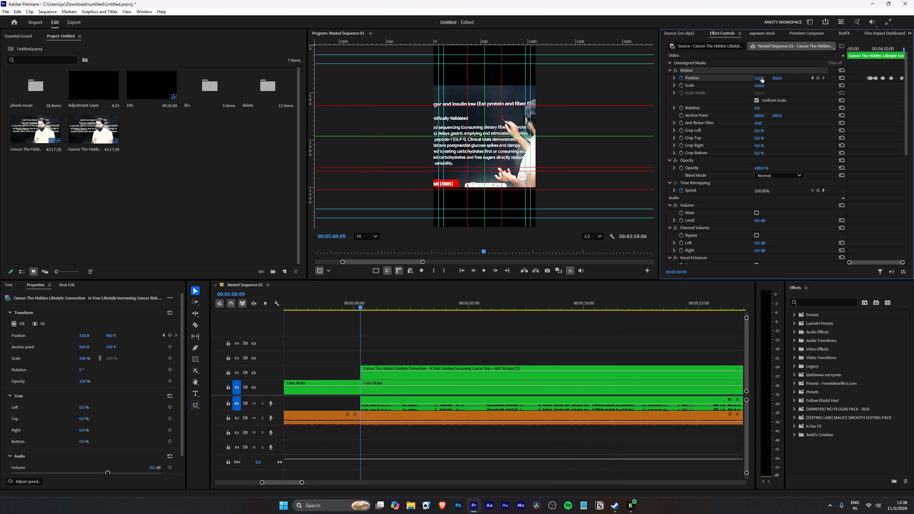
drag(568, 327, 527, 383)
drag(557, 344, 515, 381)
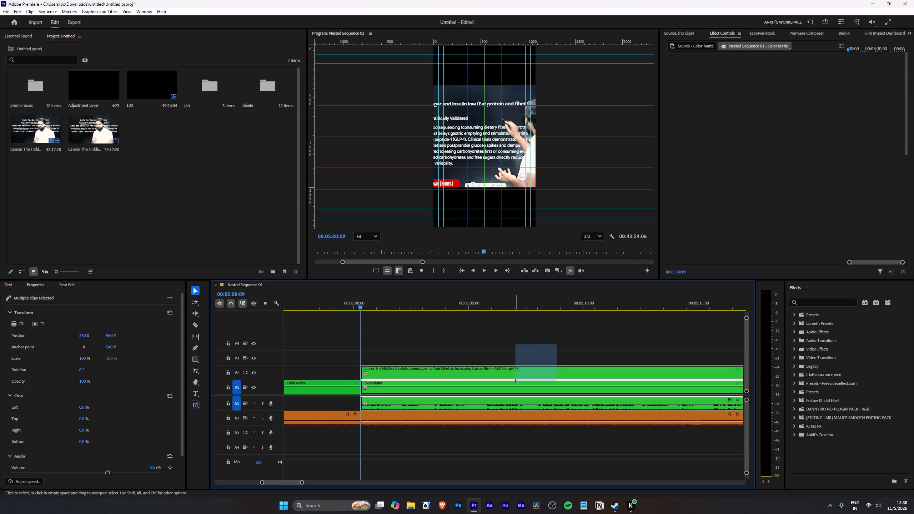
drag(515, 381, 515, 375)
click(755, 80)
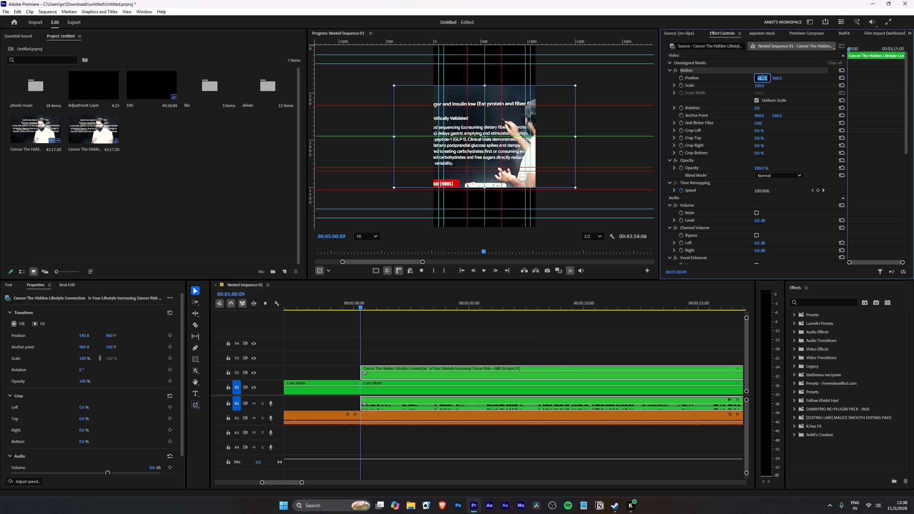
text(120)
key(Return)
key(space)
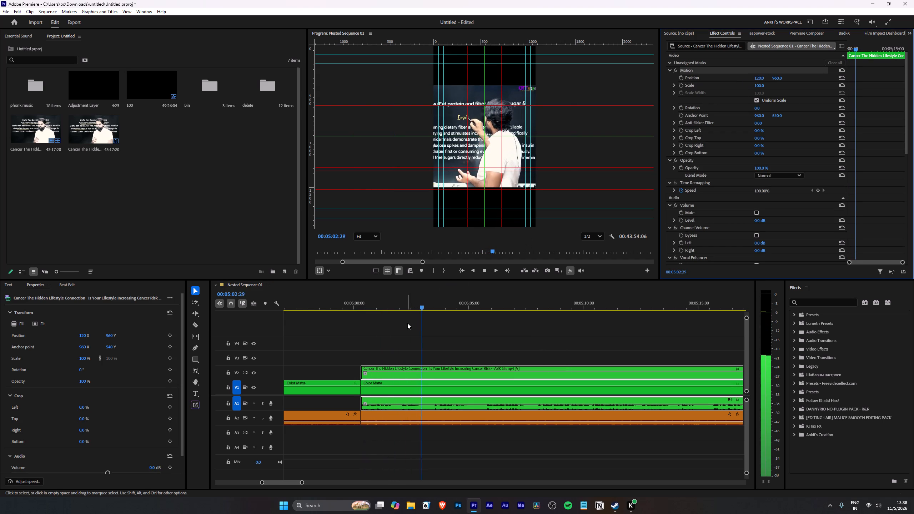
scroll(368, 345, down, 3)
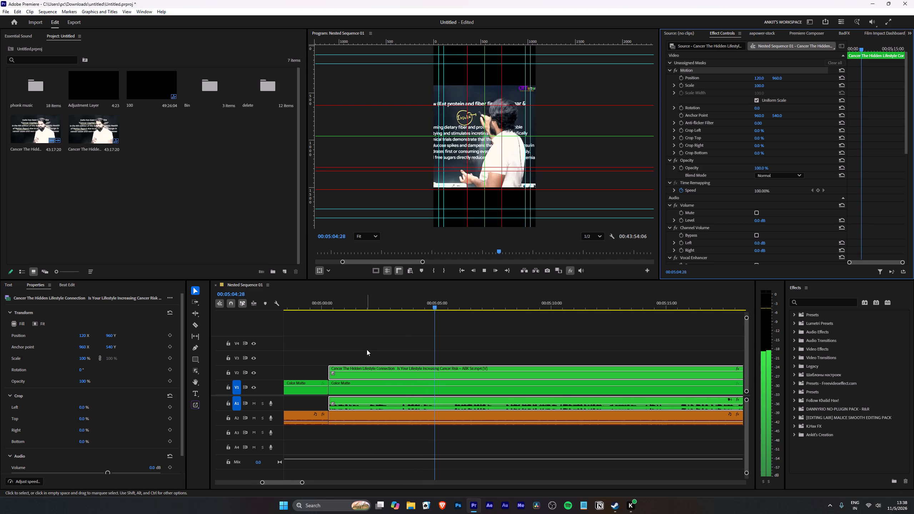
key(space)
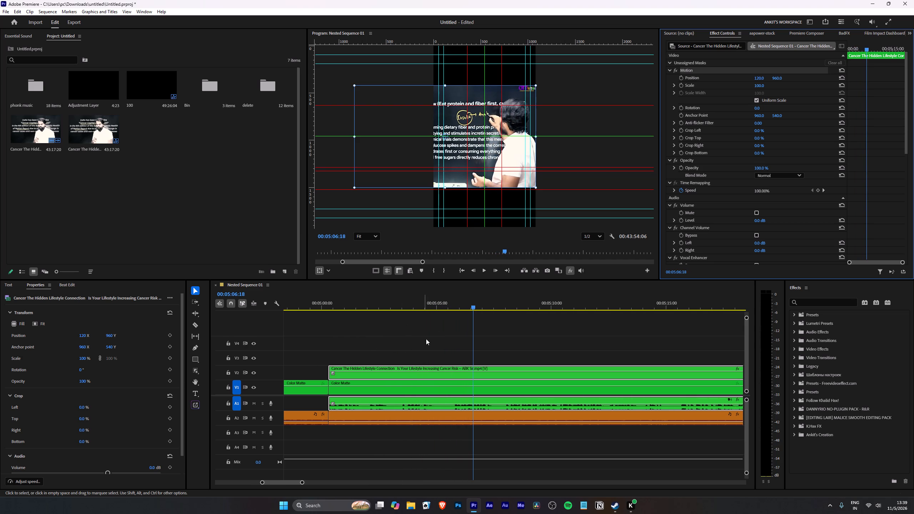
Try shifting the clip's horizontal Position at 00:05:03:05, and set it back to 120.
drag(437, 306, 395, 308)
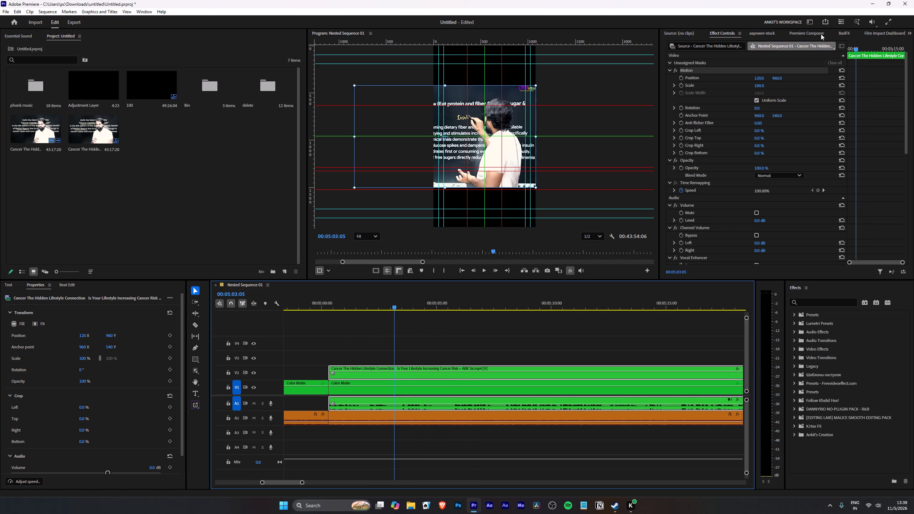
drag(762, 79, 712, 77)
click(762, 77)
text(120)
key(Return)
Play on and keyframe the clip's horizontal Position from 120 at 00:05:17:01 to 548 at 00:05:17:27.
key(space)
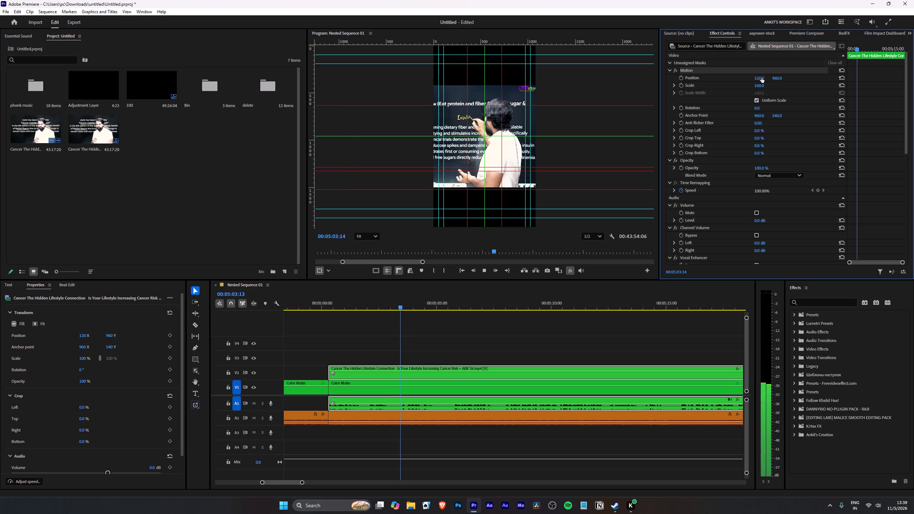
scroll(448, 337, down, 3)
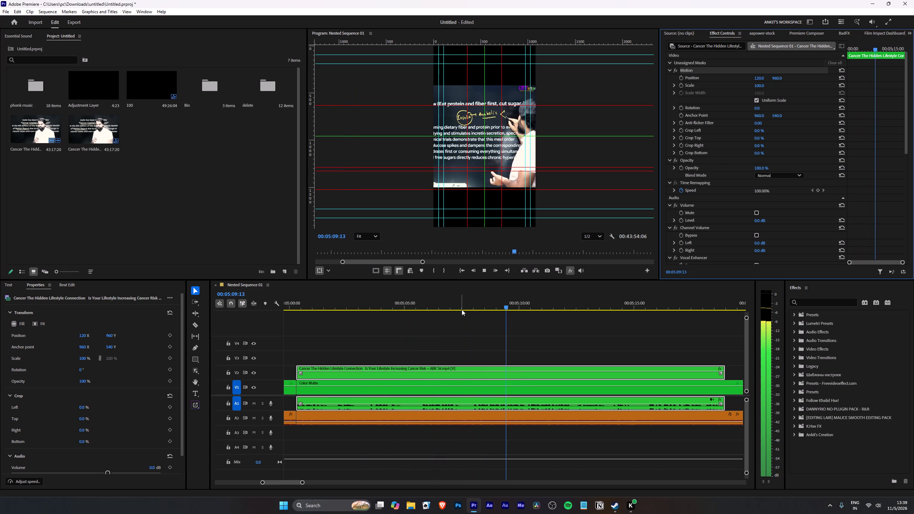
scroll(452, 332, down, 5)
key(l)
scroll(452, 332, down, 5)
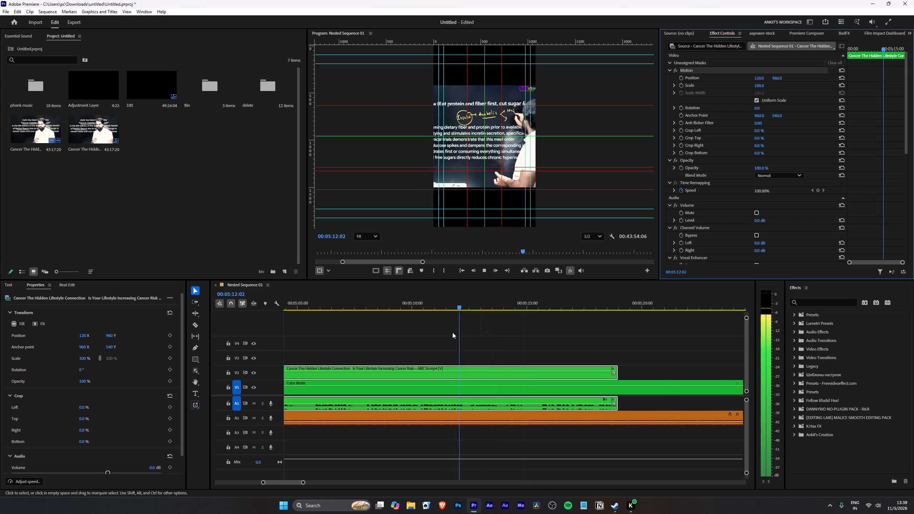
scroll(452, 332, down, 5)
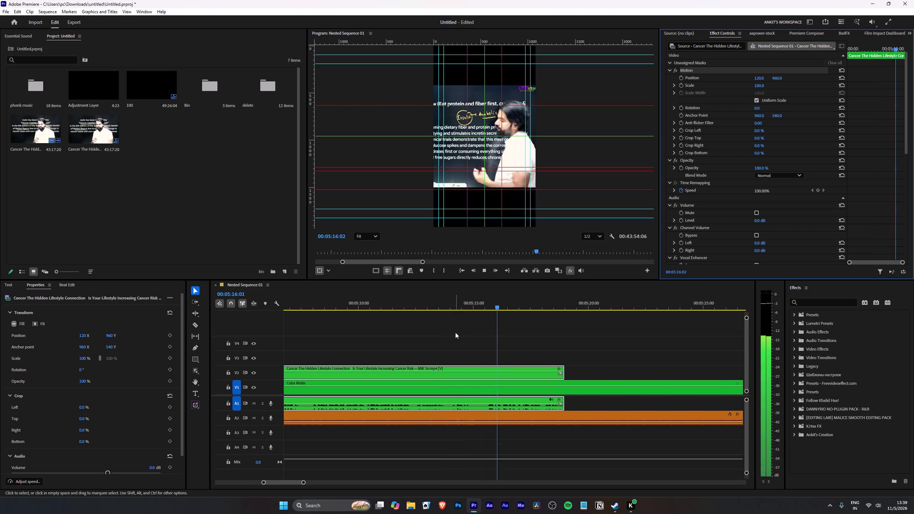
key(space)
key(space)
key(space)
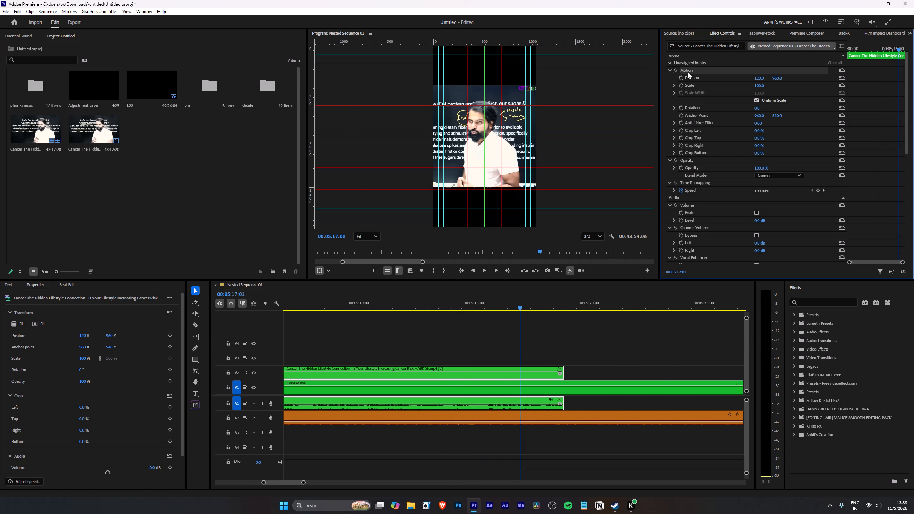
click(679, 77)
key(space)
key(space)
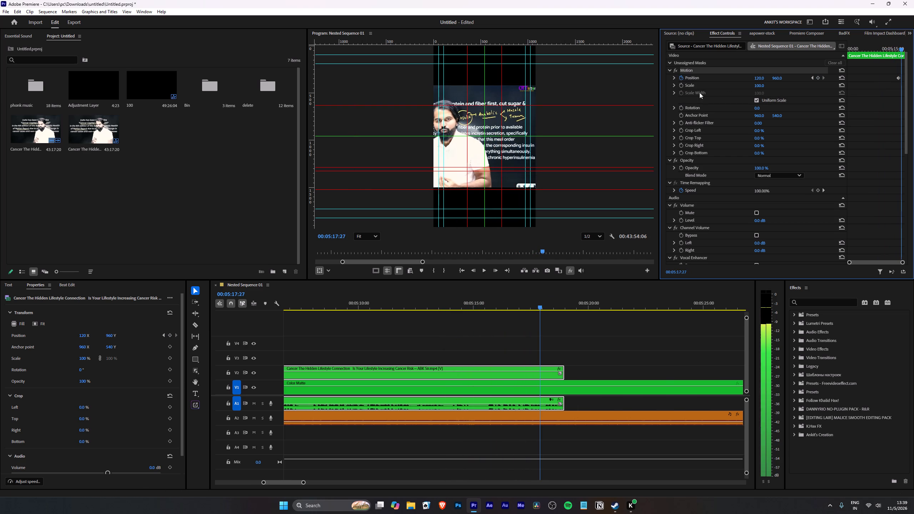
drag(762, 77, 891, 84)
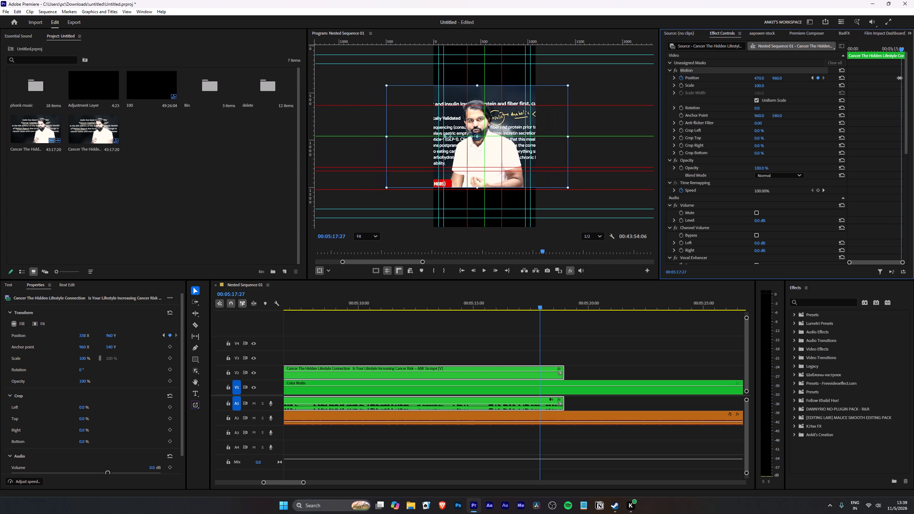
drag(891, 84, 768, 74)
key(space)
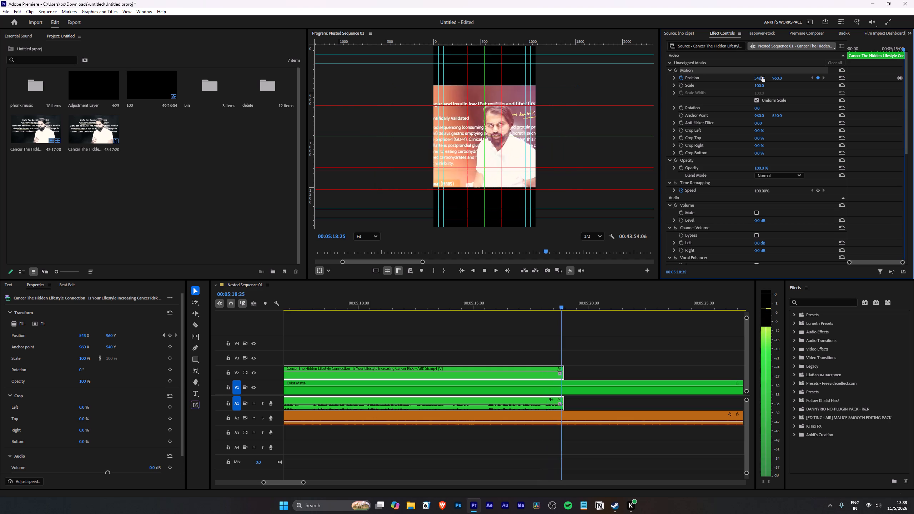
Replay the move, set the horizontal Position keyframe at 00:05:17:27 to 476, and play past the clip's end.
key(space)
drag(509, 304, 402, 332)
key(space)
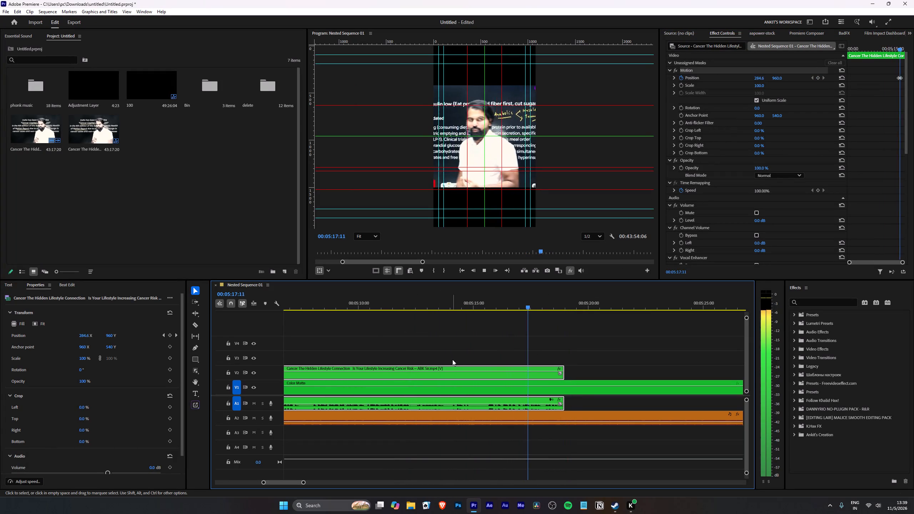
key(space)
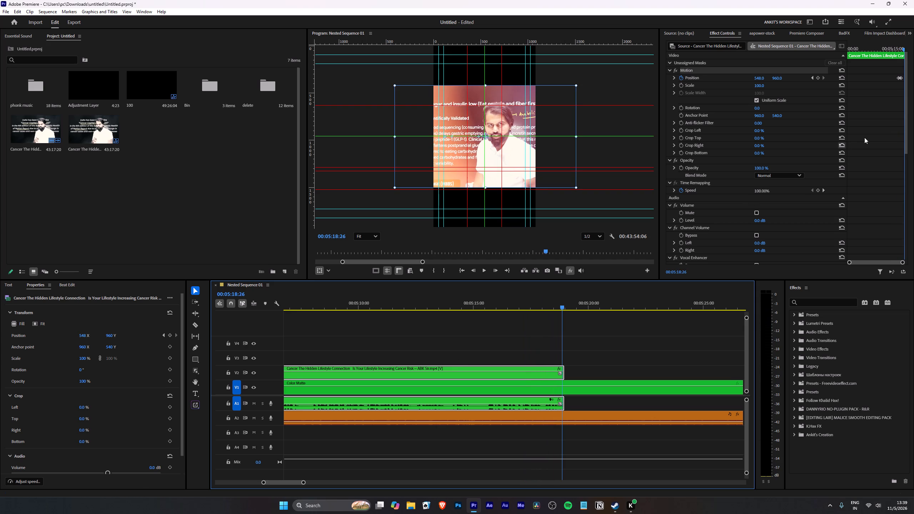
click(814, 77)
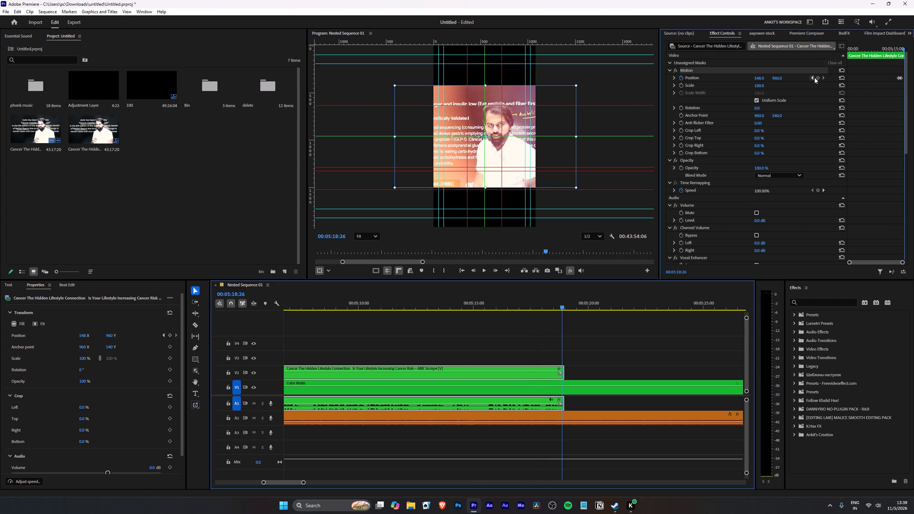
drag(757, 78, 754, 80)
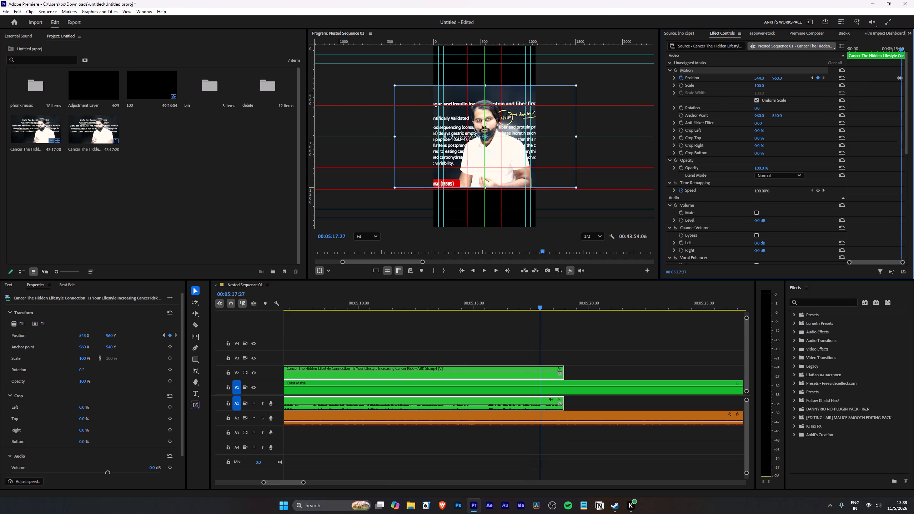
drag(754, 80, 731, 82)
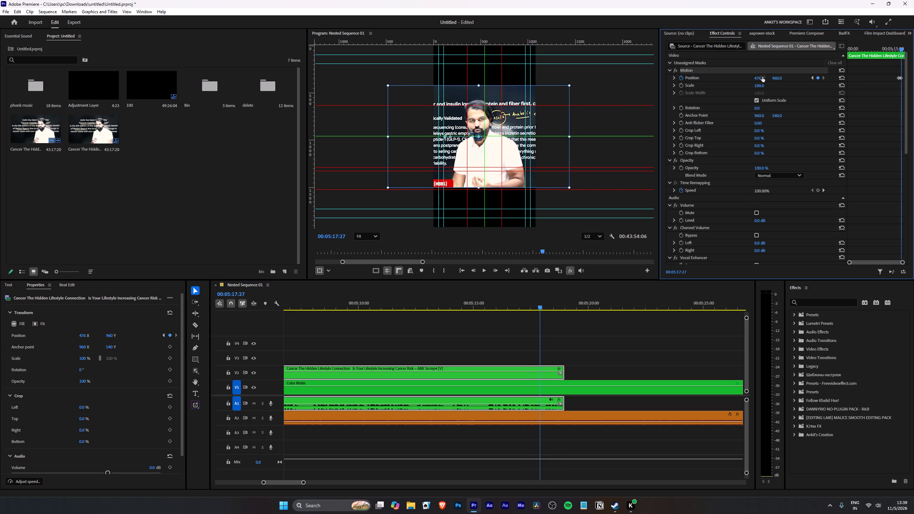
key(space)
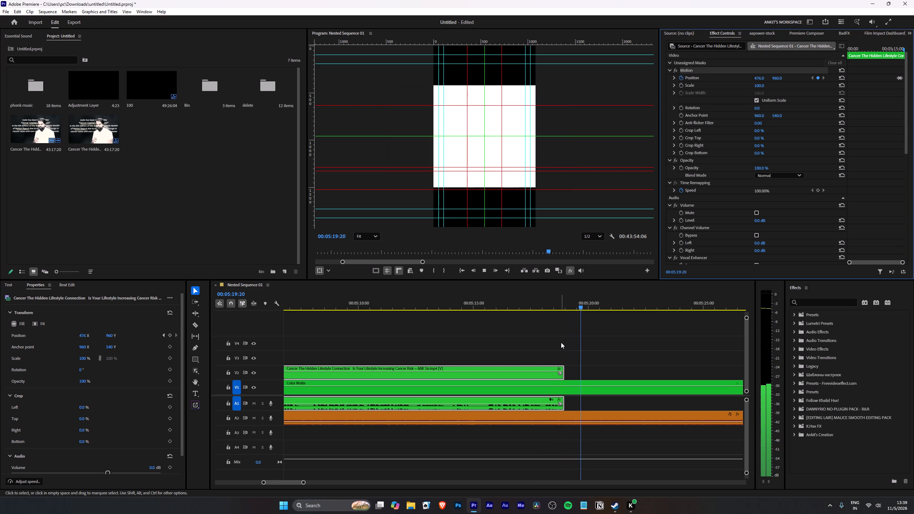
Set the horizontal Position of the lecture clip starting just after 00:06:00:00 to 282 and play it.
key(Down)
key(space)
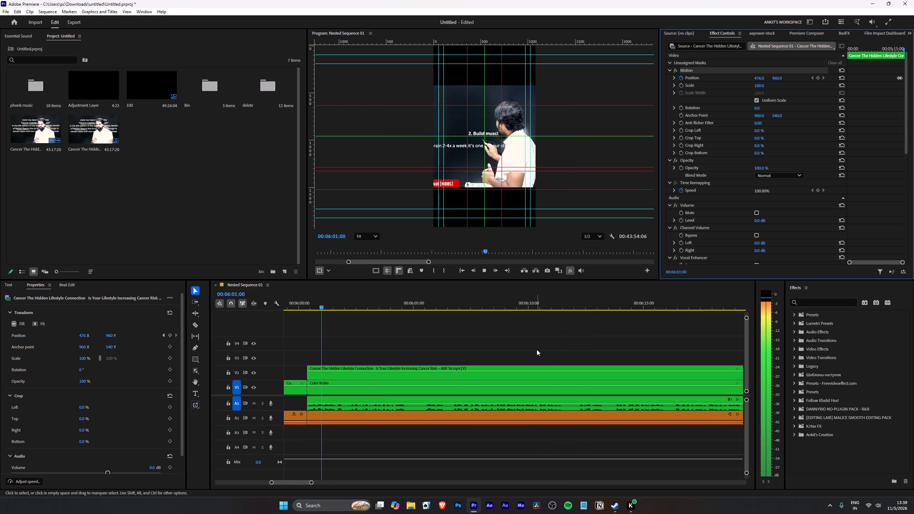
key(space)
click(369, 360)
click(370, 372)
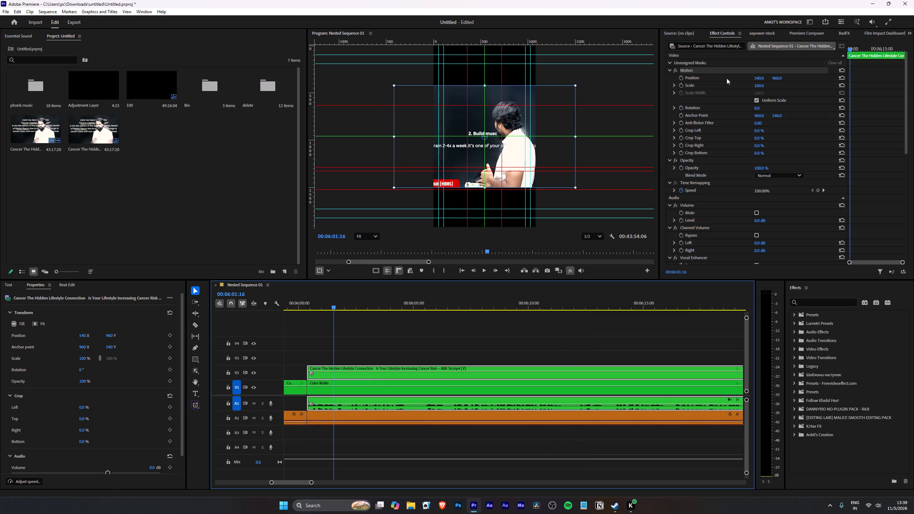
drag(757, 77, 668, 88)
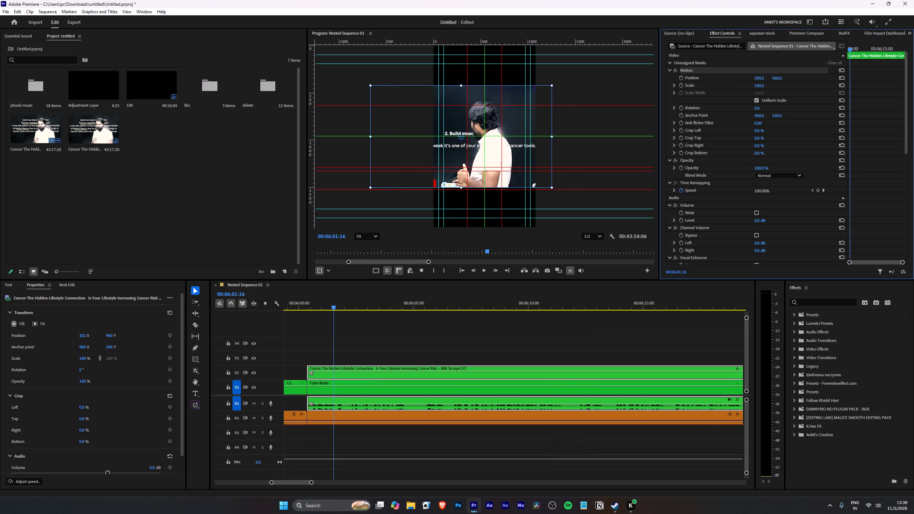
drag(668, 88, 665, 88)
key(space)
key(l)
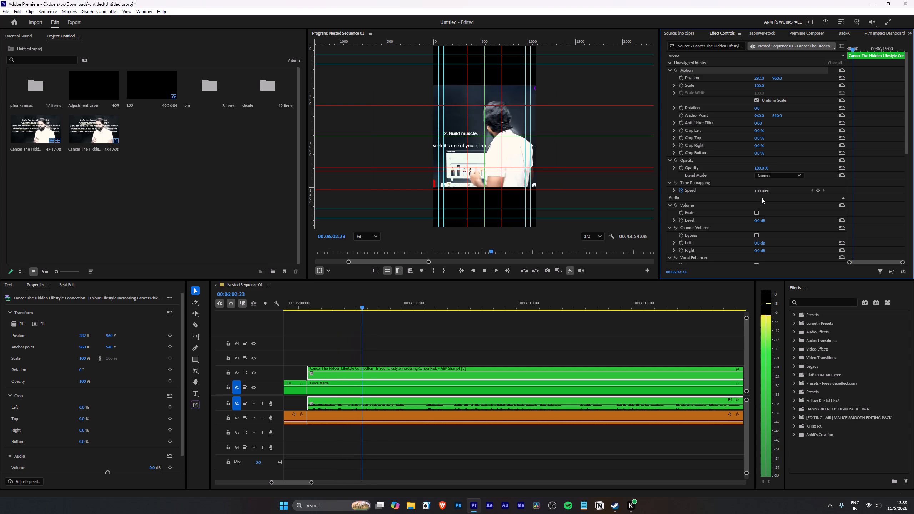
Find where the speaker moves and keyframe the horizontal Position from 282 at 00:06:02:23 to 120 at 00:06:03:20.
key(space)
drag(384, 308, 371, 309)
key(space)
drag(372, 307, 341, 307)
key(space)
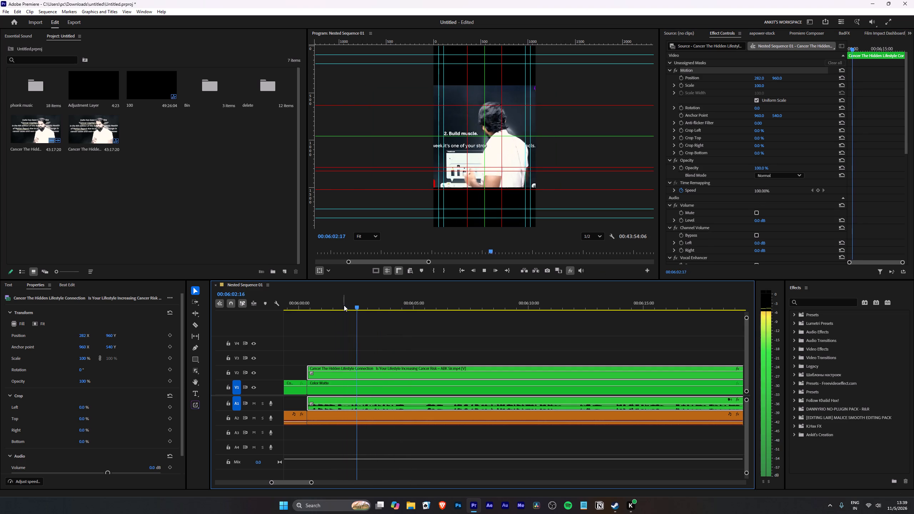
key(space)
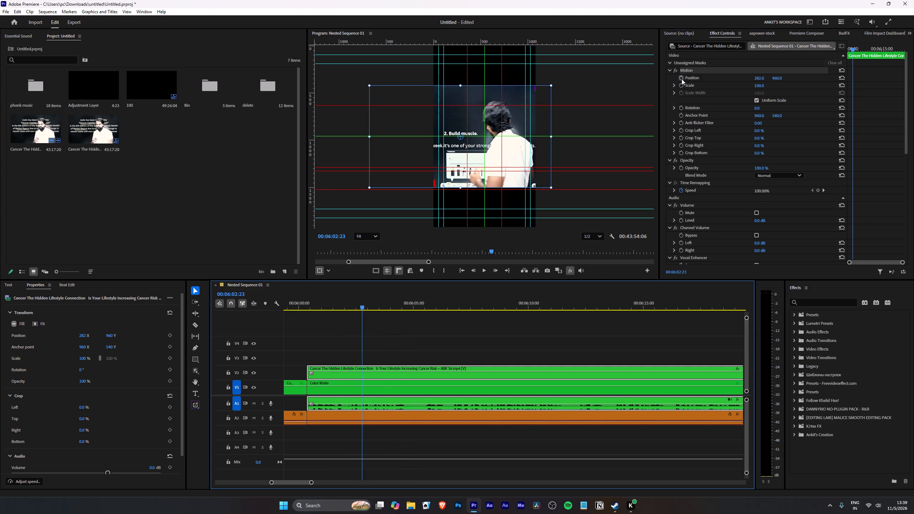
click(682, 79)
key(space)
key(space)
click(757, 75)
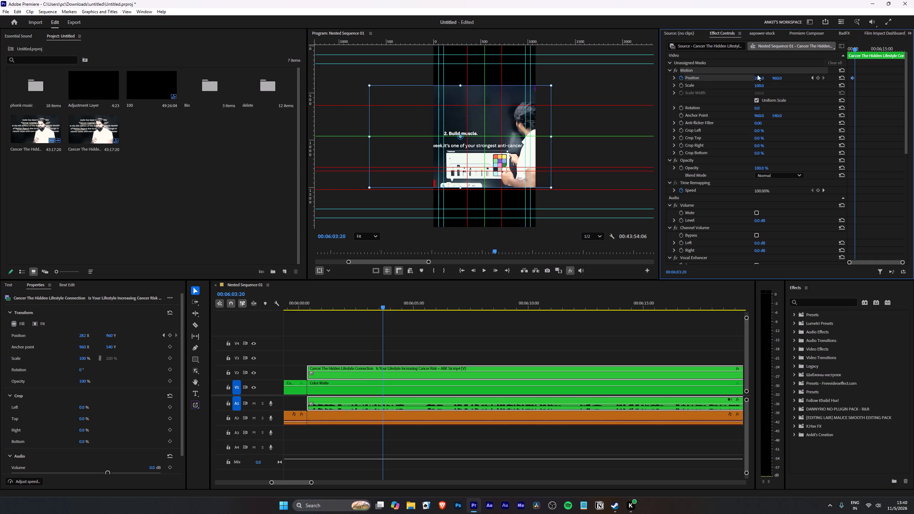
click(760, 80)
text(120)
key(Return)
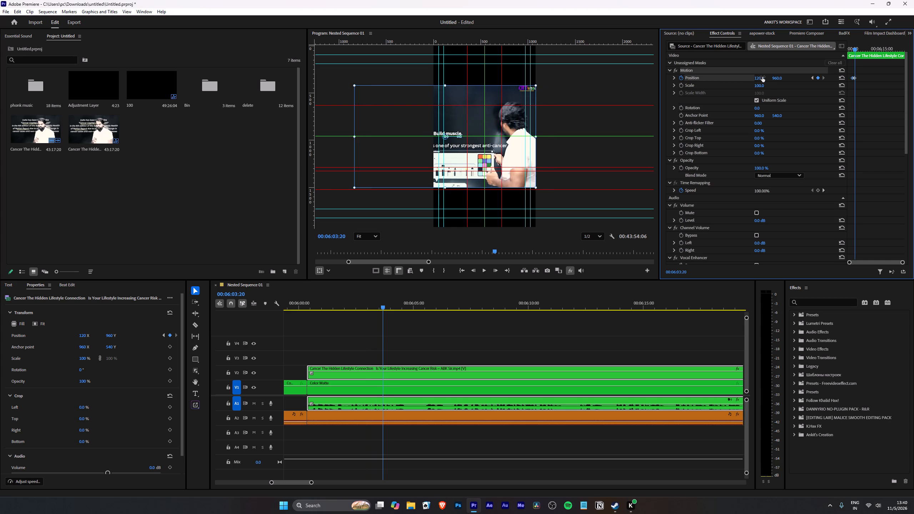
Play on, keyframe the horizontal Position from 120 just after 00:06:11:02 to 520 at about 00:06:12, and resume playback.
key(space)
key(l)
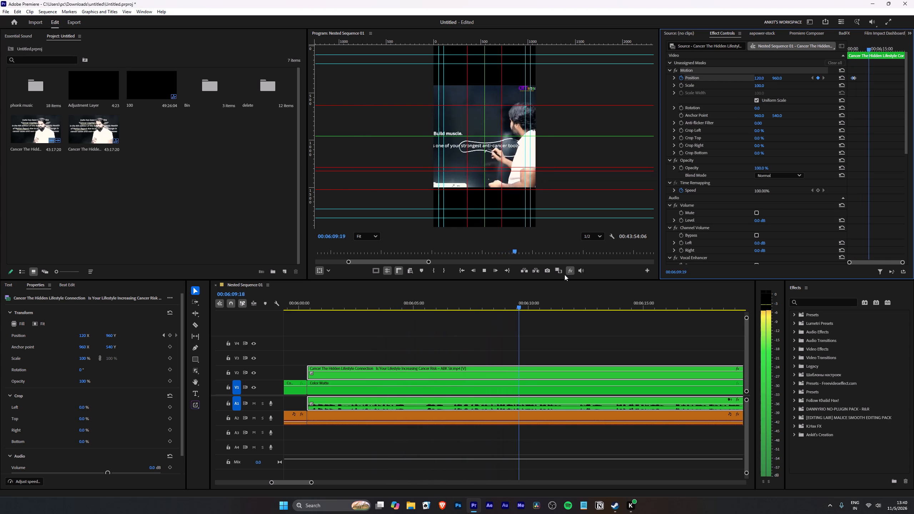
key(space)
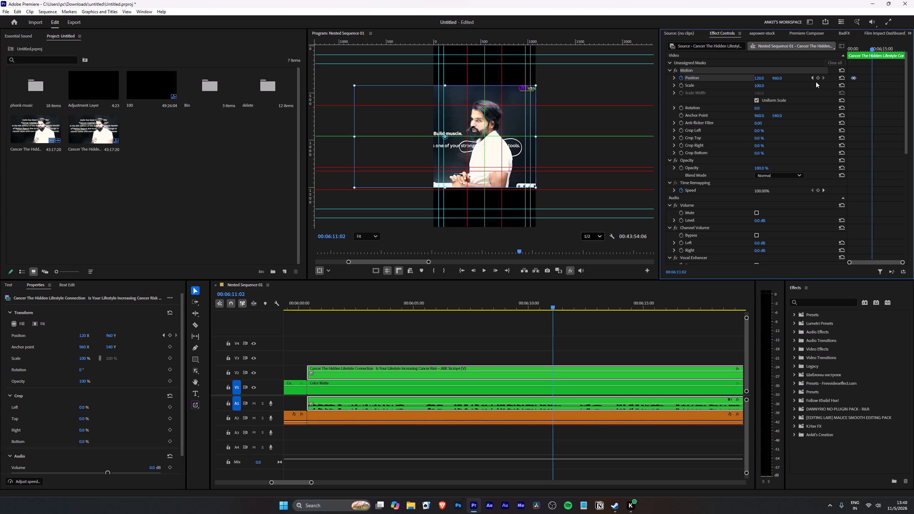
key(space)
key(space)
click(816, 77)
key(space)
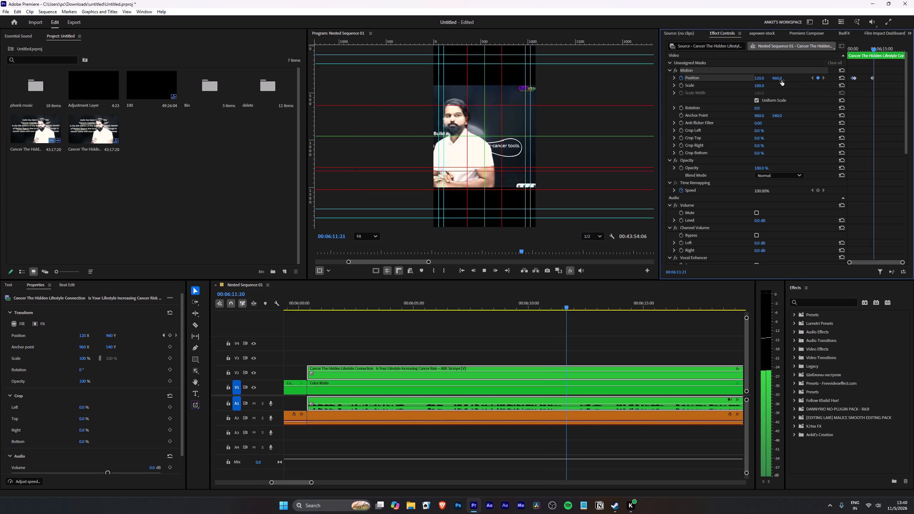
key(space)
drag(762, 76, 904, 103)
key(space)
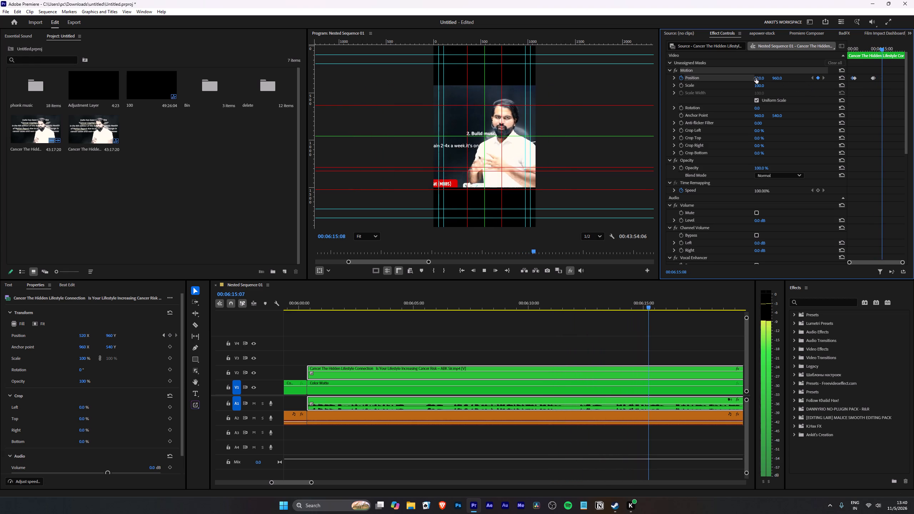
Keyframe the horizontal Position from 520 at 00:06:20:10 to 240 at 00:06:21:00, and play through to the clip's end.
key(space)
key(space)
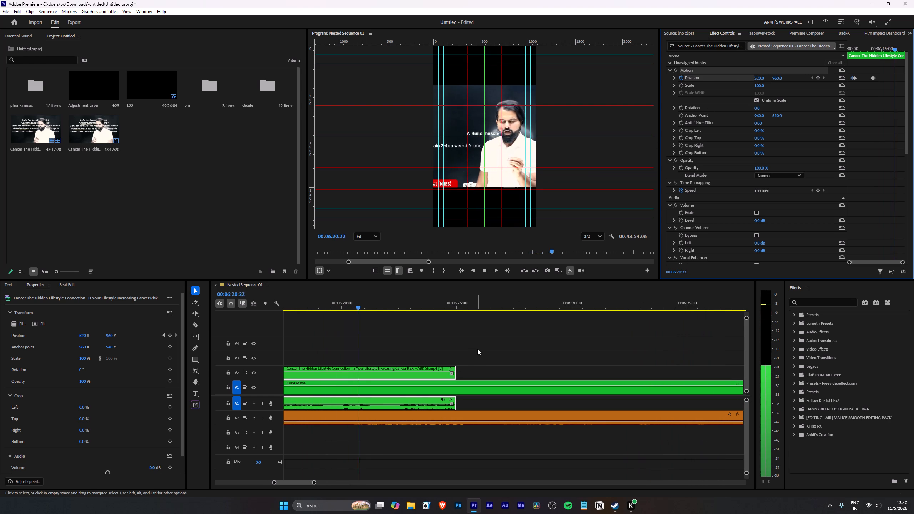
scroll(479, 346, up, 7)
drag(395, 308, 367, 312)
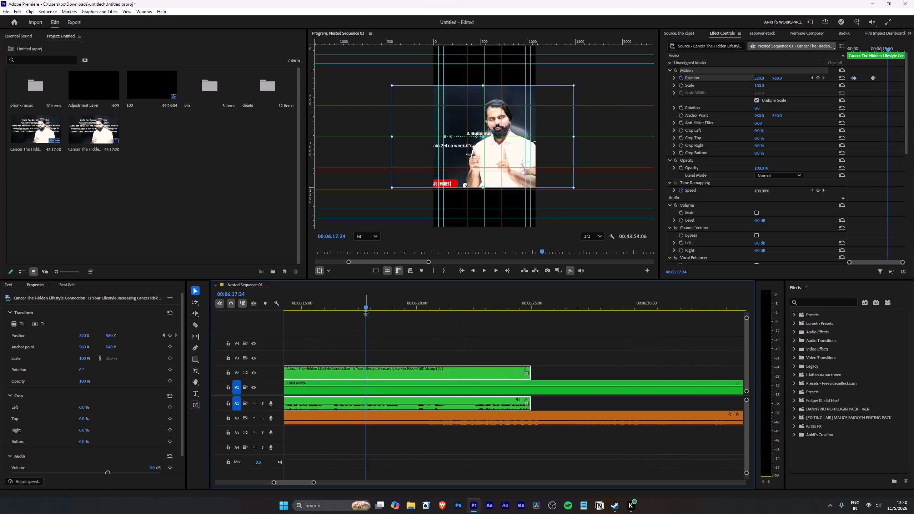
key(space)
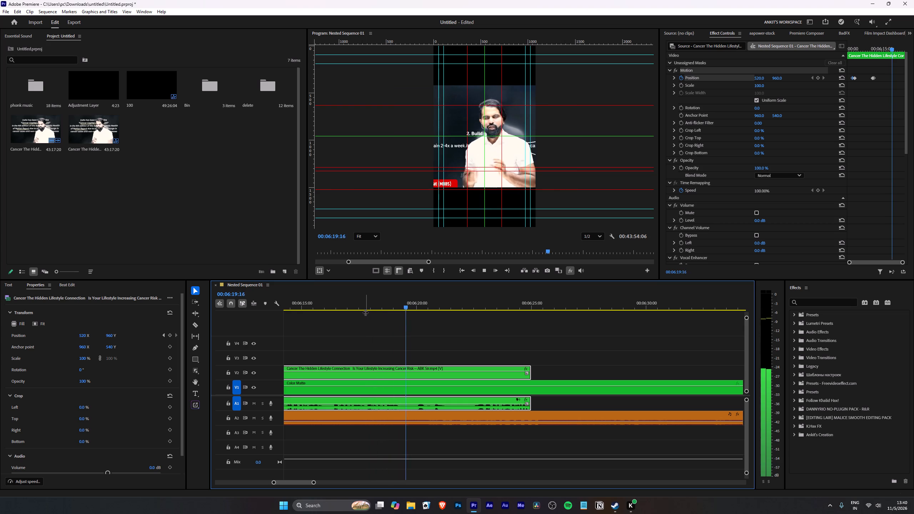
key(space)
click(818, 80)
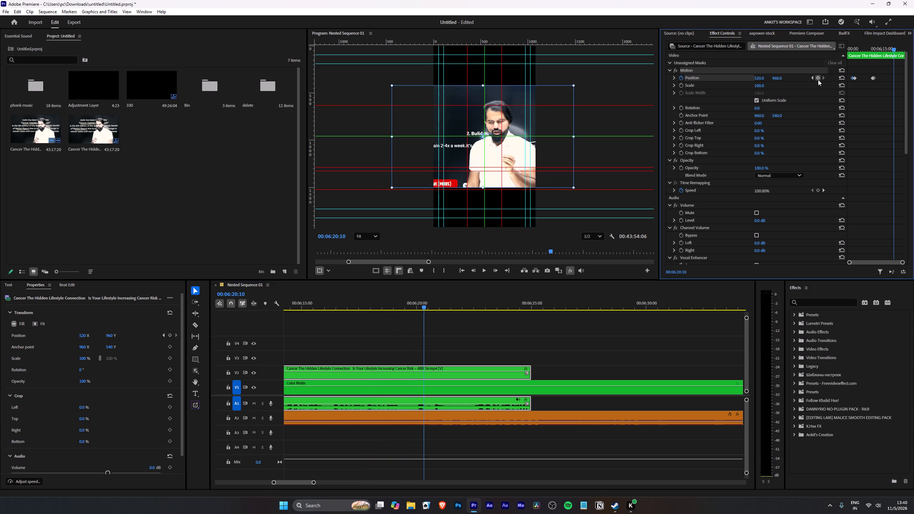
key(space)
key(space)
drag(762, 78, 729, 87)
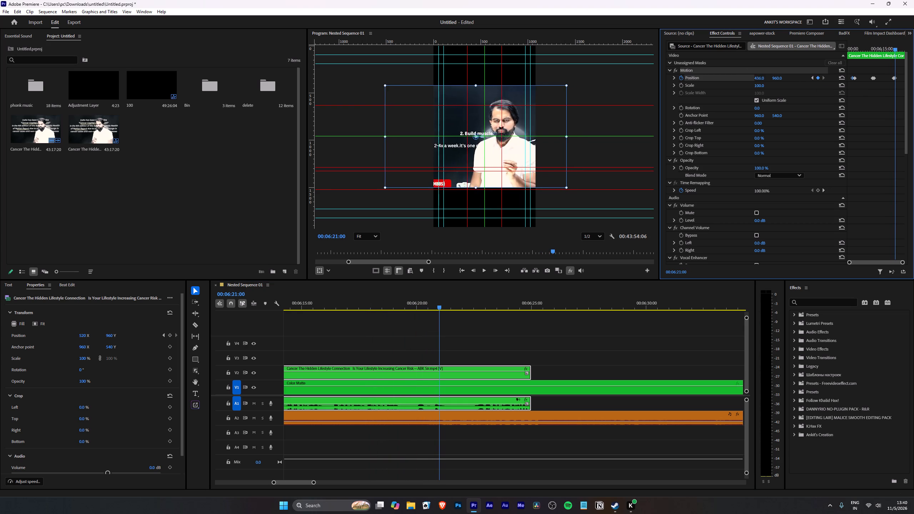
drag(729, 87, 662, 104)
key(space)
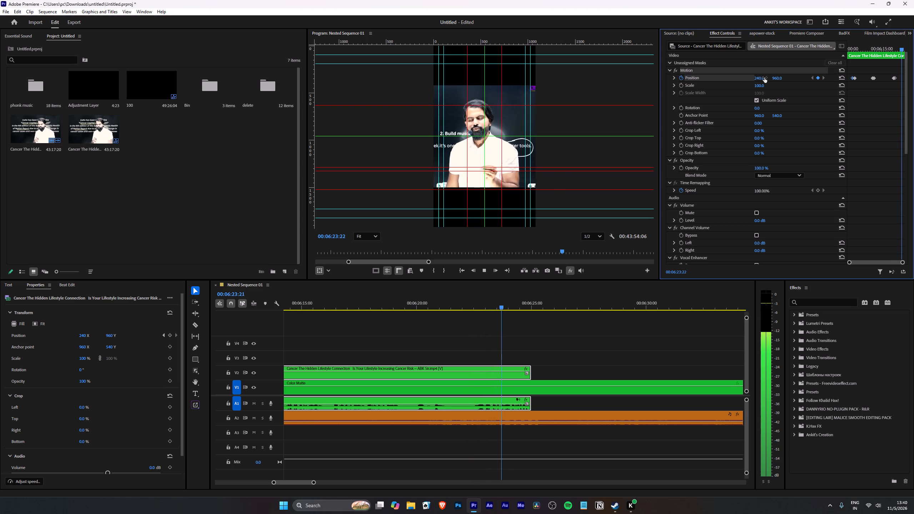
scroll(473, 323, down, 15)
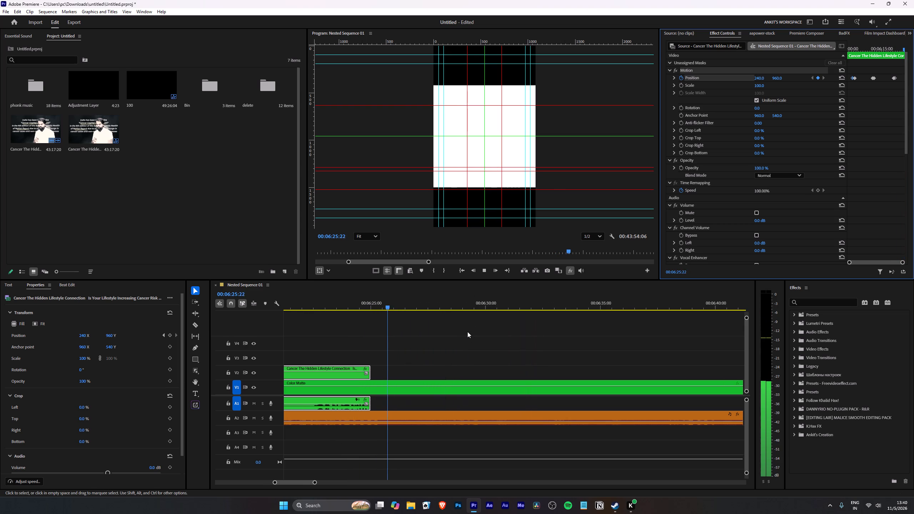
Set the horizontal Position of the lecture clip starting just after 00:07:00:00 to 120 and play it from its start.
key(Down)
scroll(429, 354, up, 6)
key(space)
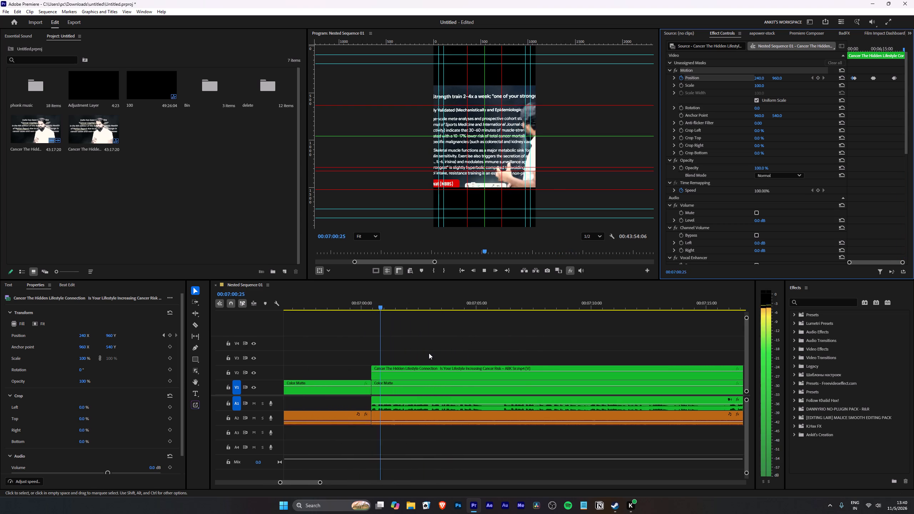
key(space)
click(437, 368)
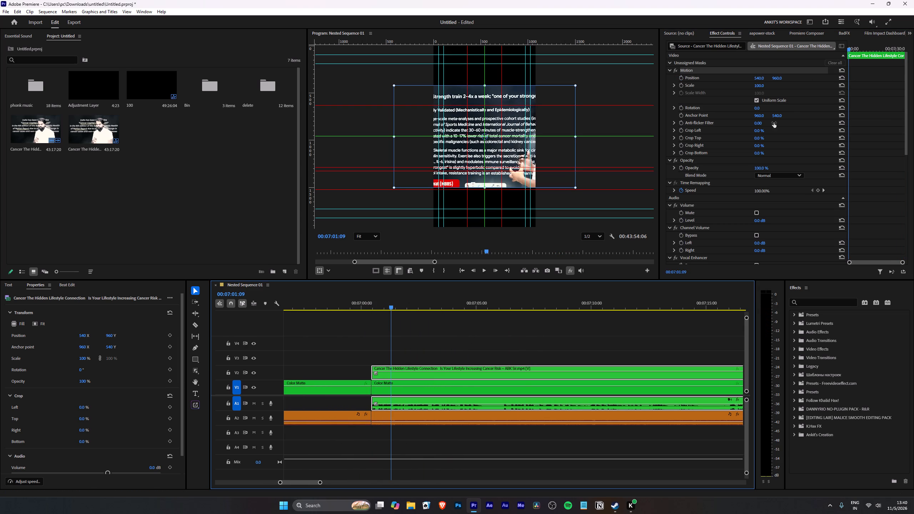
drag(757, 80, 705, 90)
click(762, 77)
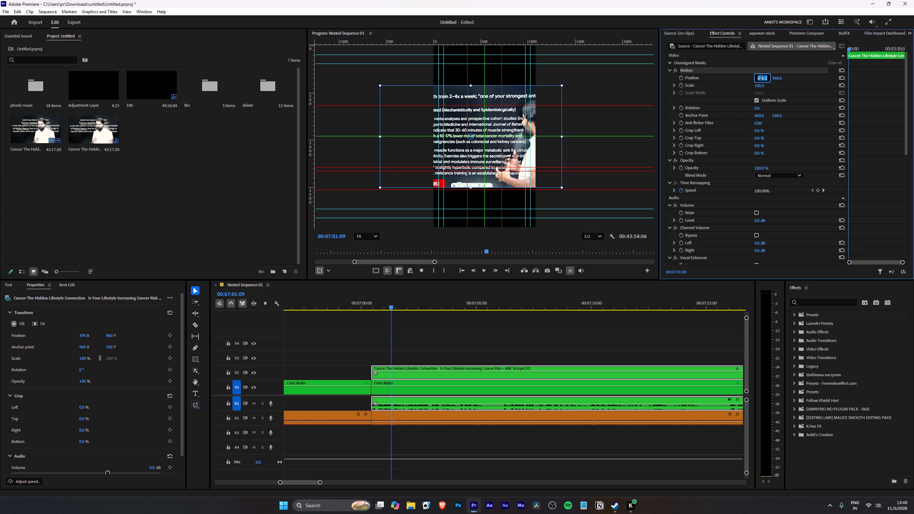
text(120)
key(Return)
key(Up)
key(space)
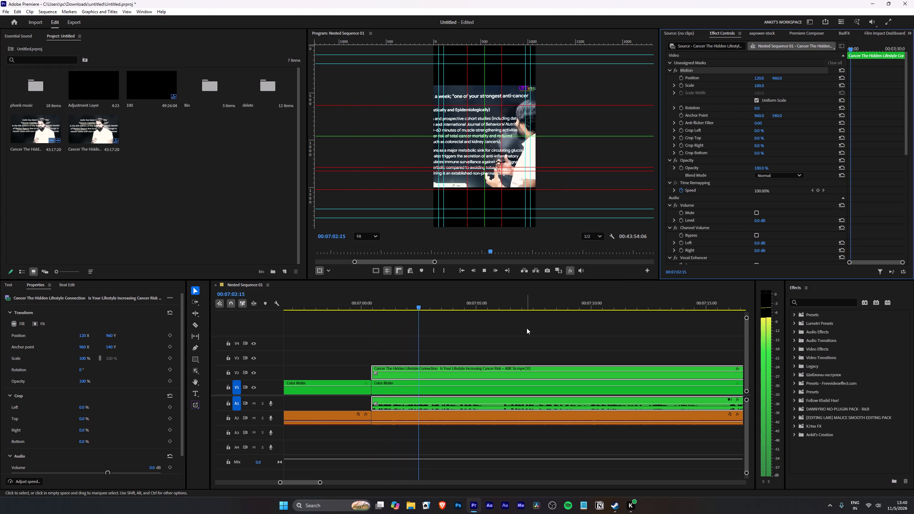
Keyframe the horizontal Position from 120 at 00:07:03:28 to 558 at 00:07:04:13, and resume playback.
key(space)
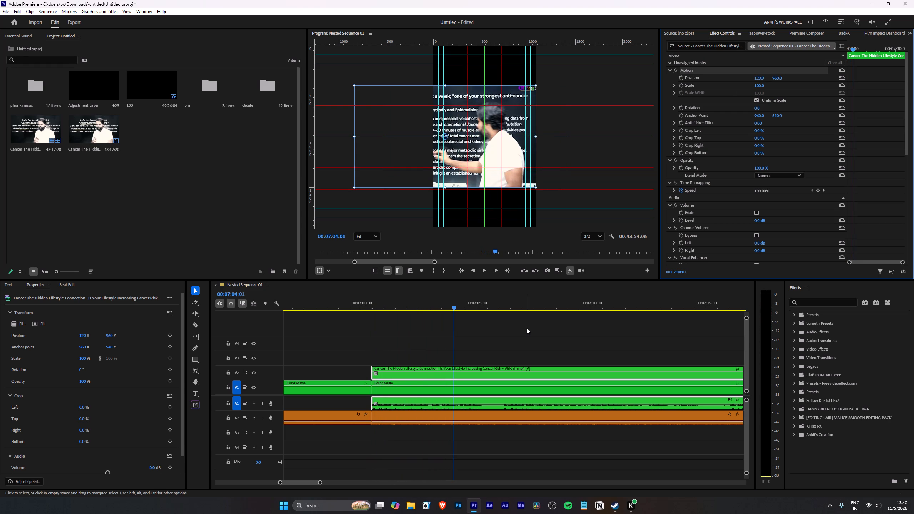
key(Left)
key(Left)
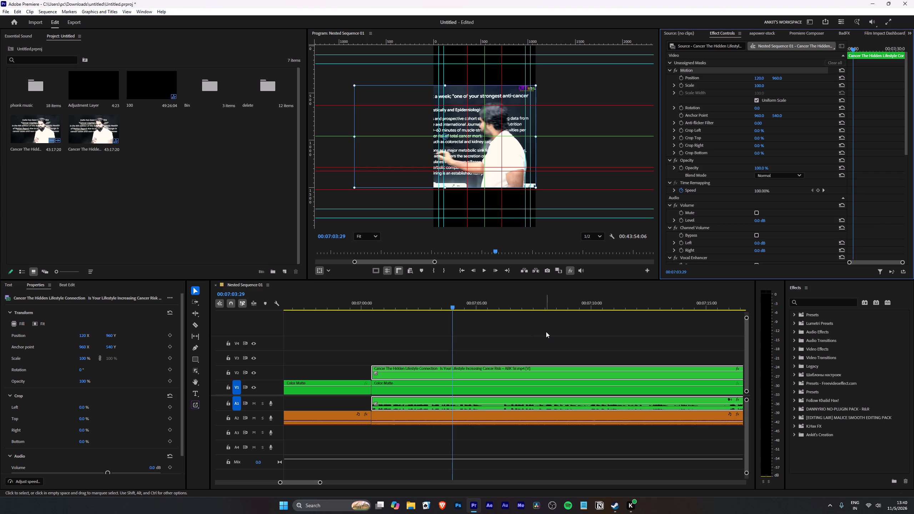
key(Left)
click(682, 76)
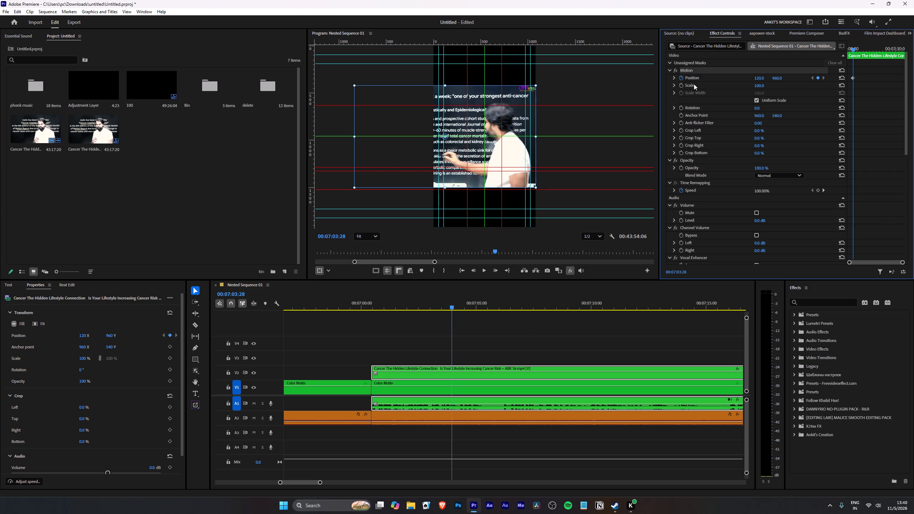
key(space)
key(space)
drag(759, 77, 770, 79)
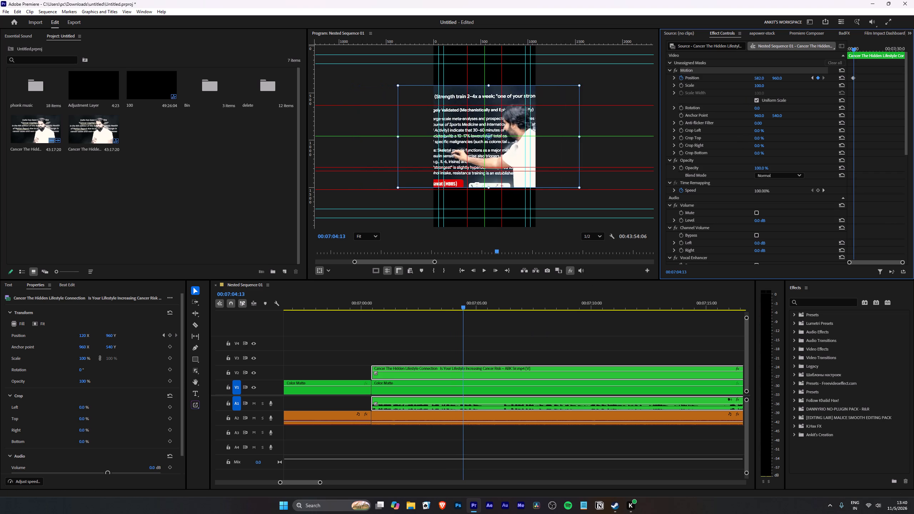
drag(770, 79, 762, 86)
key(space)
Keyframe the horizontal Position from 558 at 00:07:05:19 to 120 at 00:07:06:08, and resume playback.
key(space)
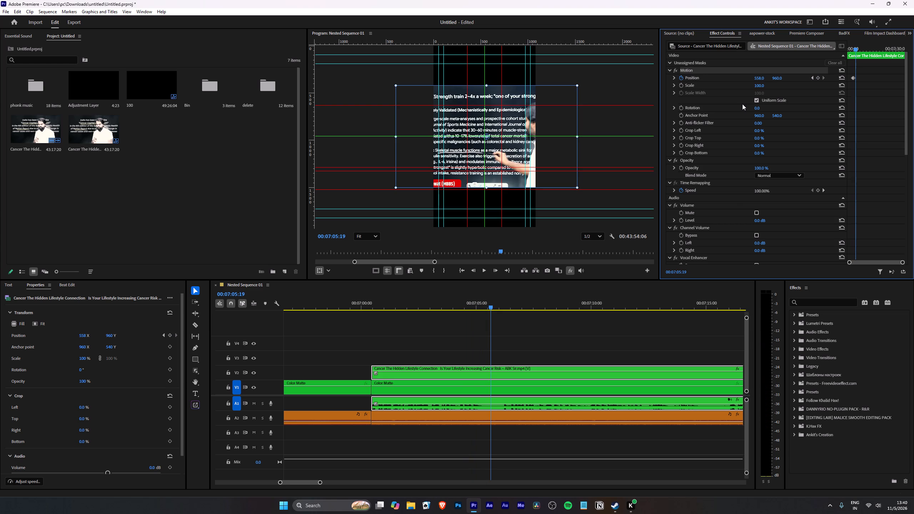
click(818, 75)
key(space)
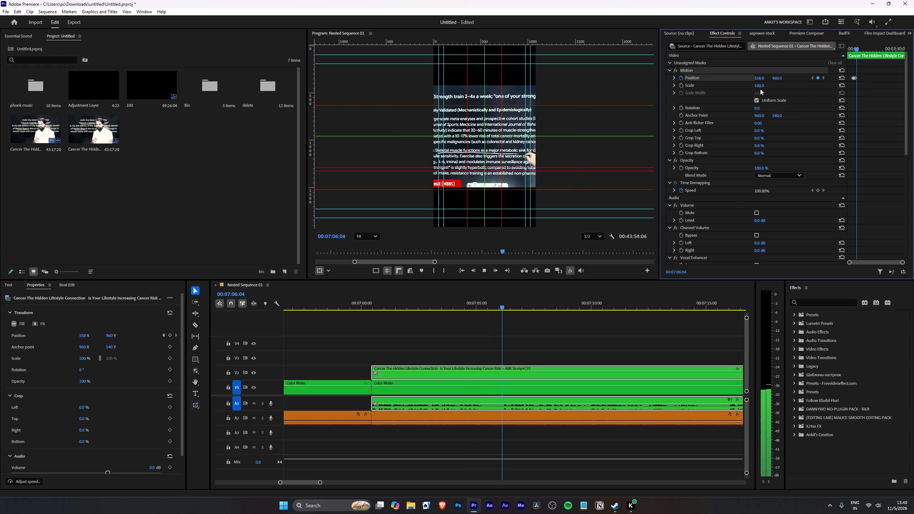
key(space)
click(760, 80)
text(120)
key(Return)
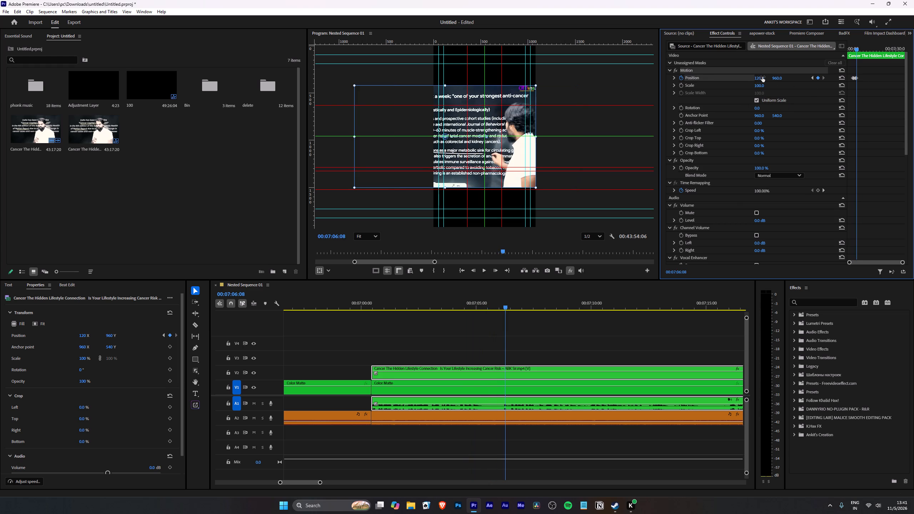
key(space)
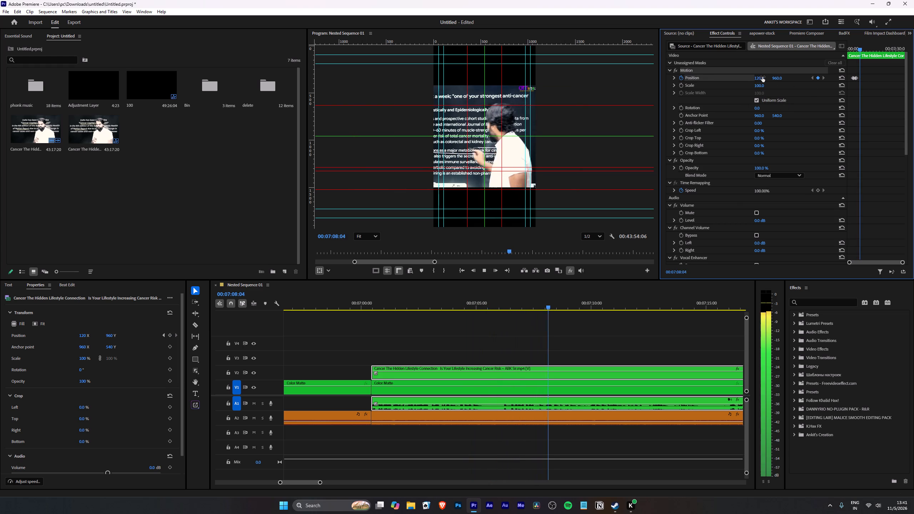
Keyframe the horizontal Position from 120 just after 00:07:08:04 to 570 at 00:07:09:04, and resume playback.
key(space)
click(817, 78)
key(space)
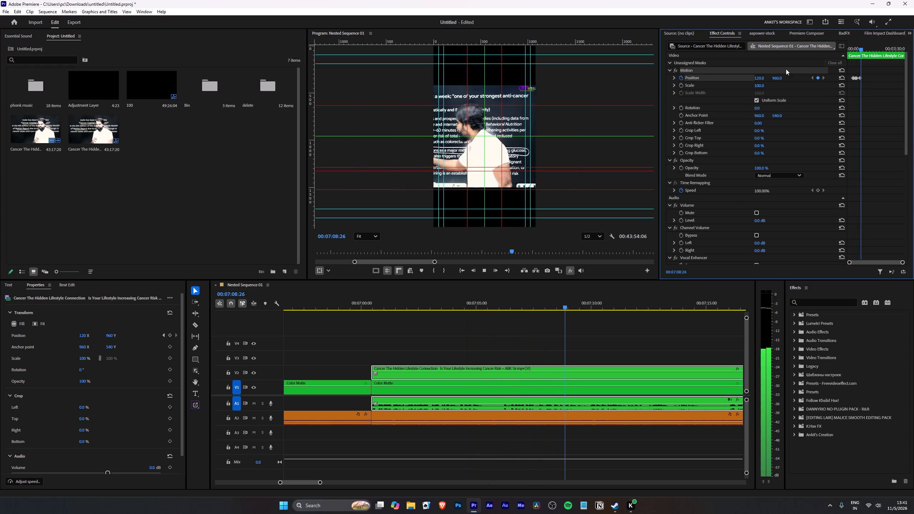
key(space)
drag(757, 77, 772, 77)
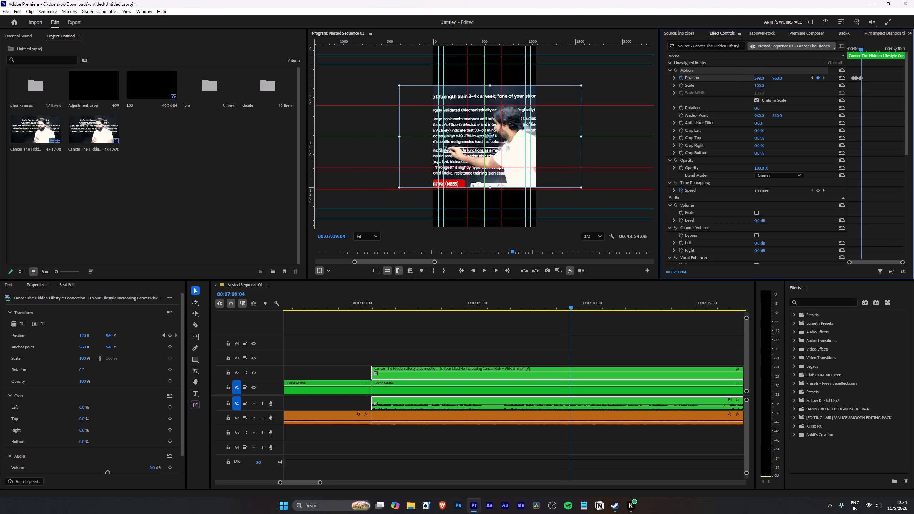
drag(772, 77, 763, 80)
key(space)
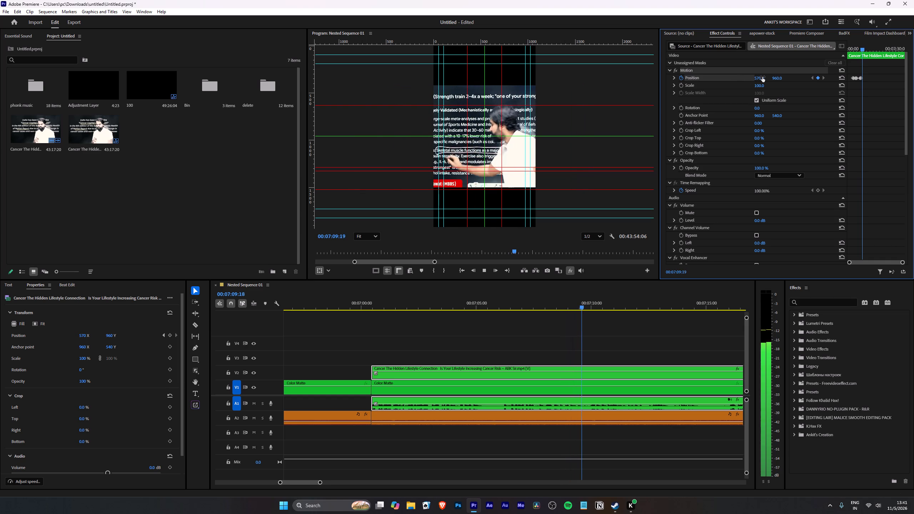
Keyframe the horizontal Position from 570 at 00:07:09:26 to 120 at 00:07:10:12, and play on.
key(space)
key(space)
key(space)
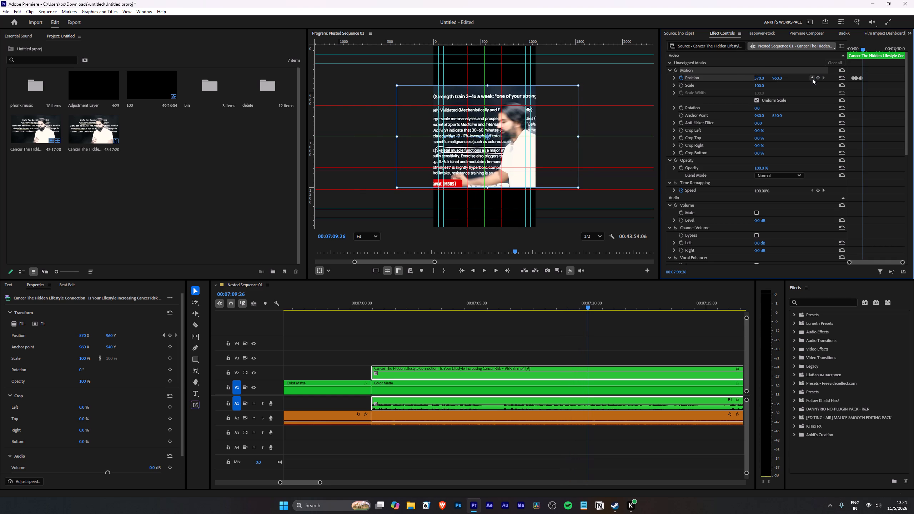
click(818, 77)
key(space)
key(space)
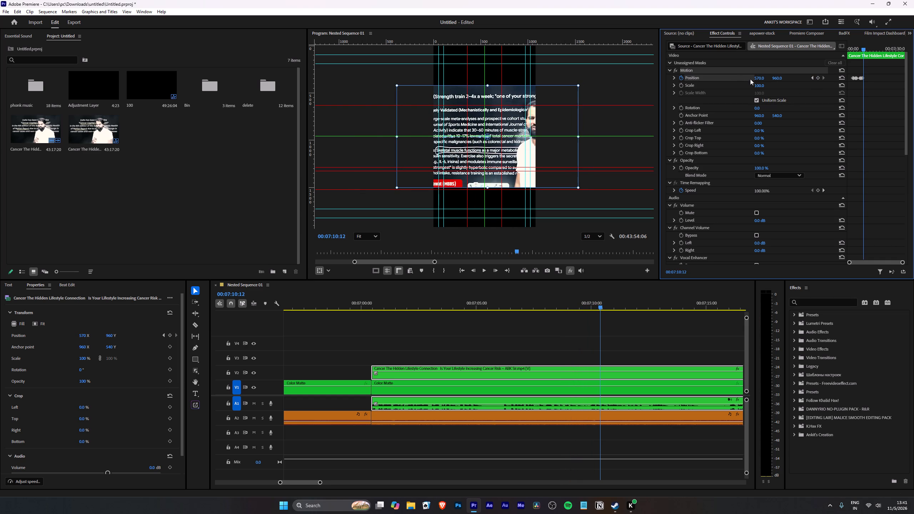
click(762, 80)
text(120)
key(Return)
key(space)
key(space)
key(space)
Keyframe the horizontal Position from 120 at 00:07:11:09 to 362 at 00:07:12:06, and play on until the speaker moves again.
key(space)
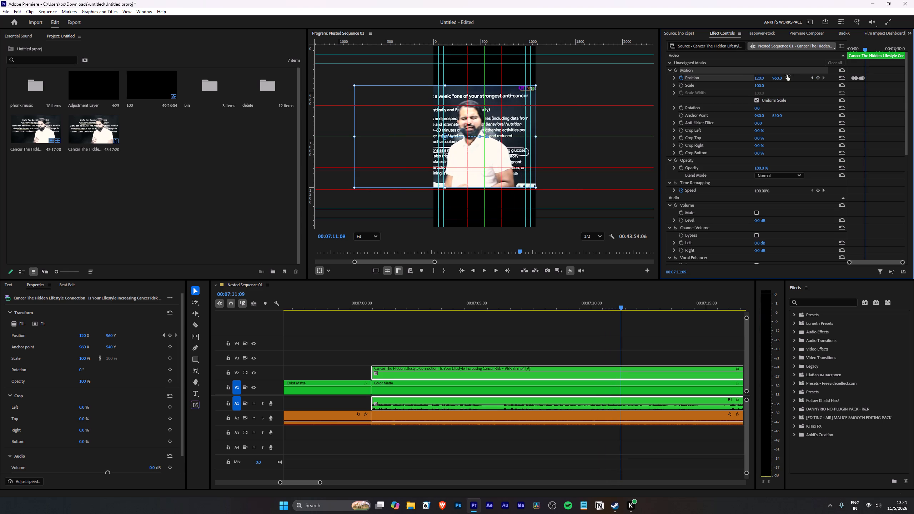
click(819, 77)
key(space)
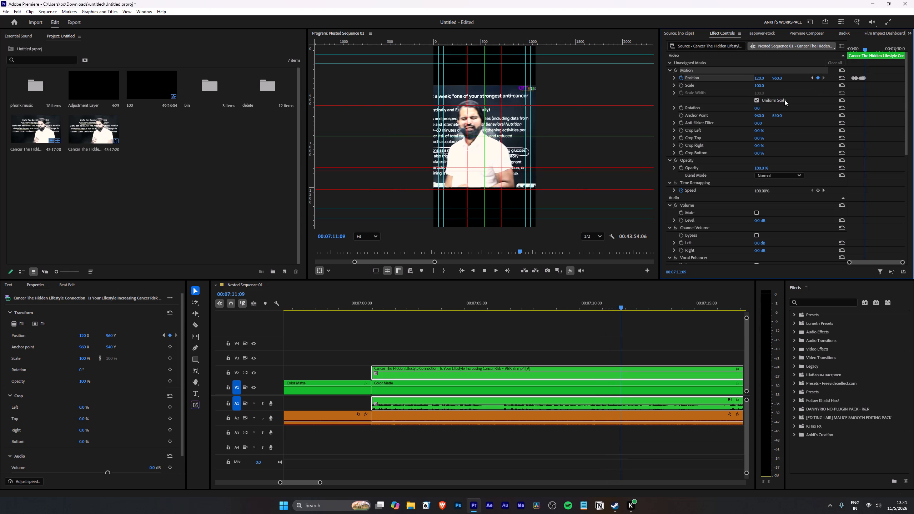
key(space)
drag(762, 79, 845, 85)
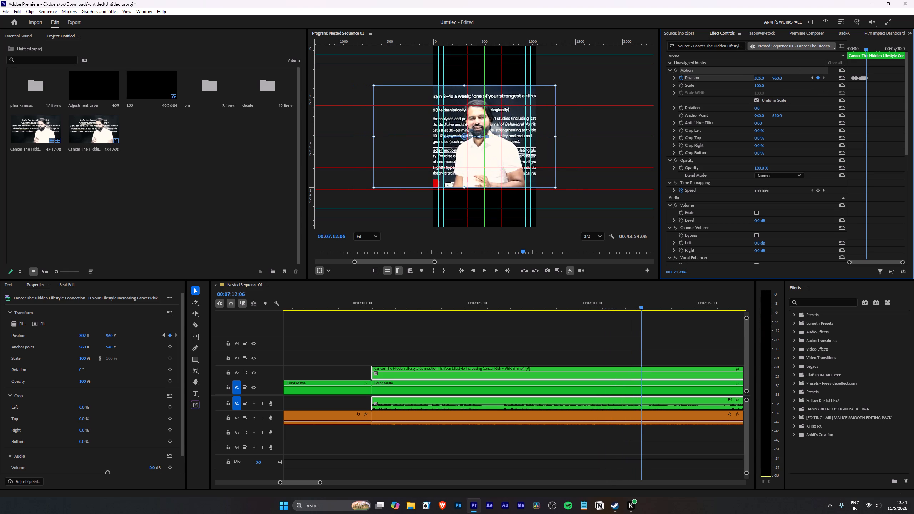
drag(845, 85, 860, 90)
key(space)
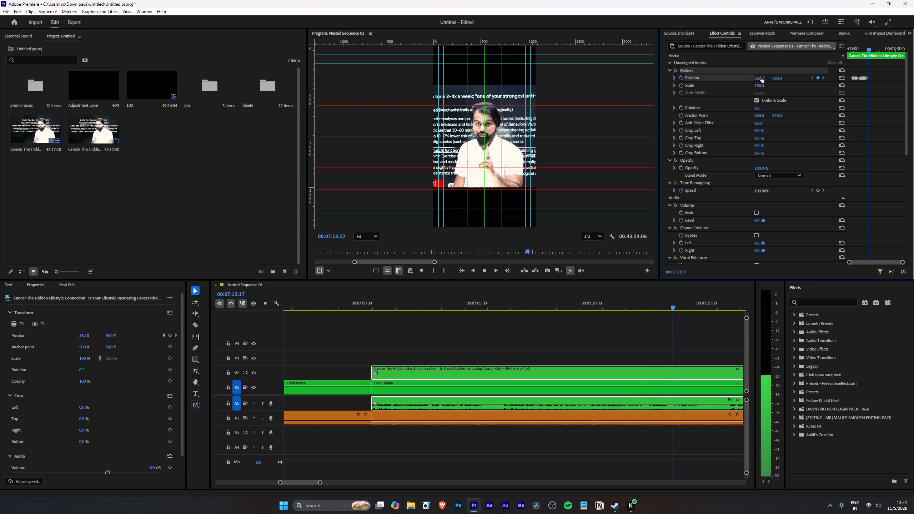
scroll(535, 329, down, 2)
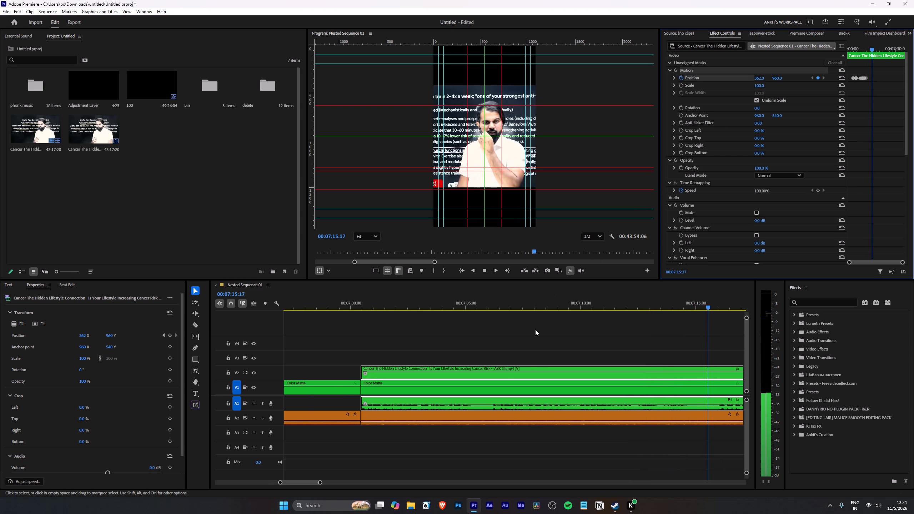
scroll(535, 329, down, 19)
scroll(534, 324, down, 6)
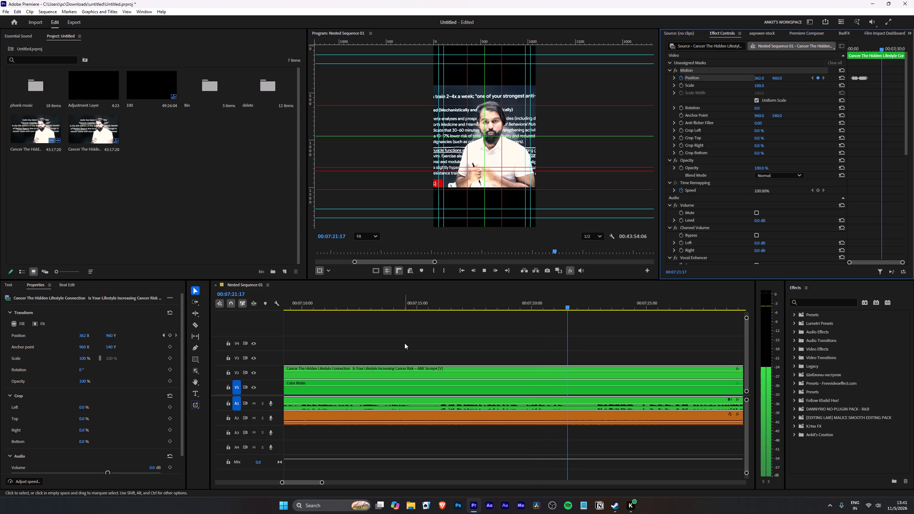
scroll(405, 343, down, 19)
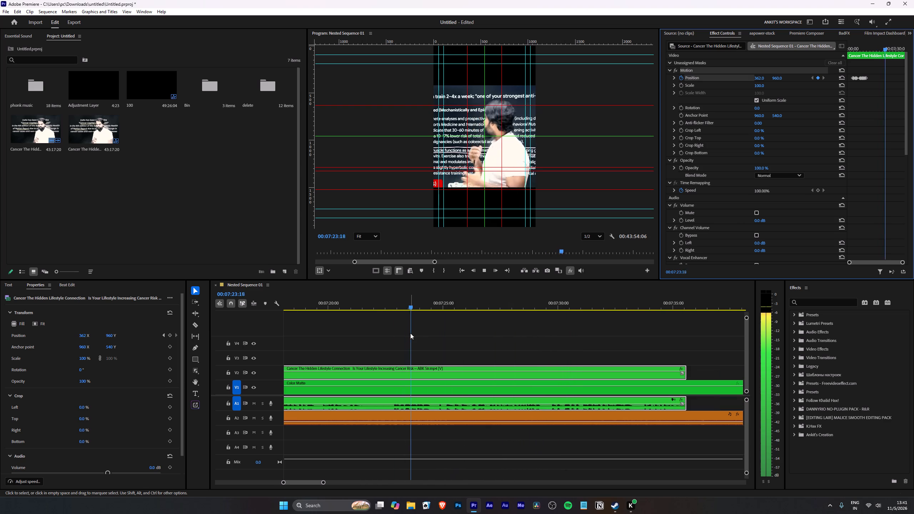
Find the frame where the speaker starts to move and add a Position keyframe holding 362 at 00:07:23:20.
key(space)
key(Left)
key(Left)
key(Left)
key(Left)
key(Left)
key(Left)
key(Left)
key(Left)
key(Left)
key(Left)
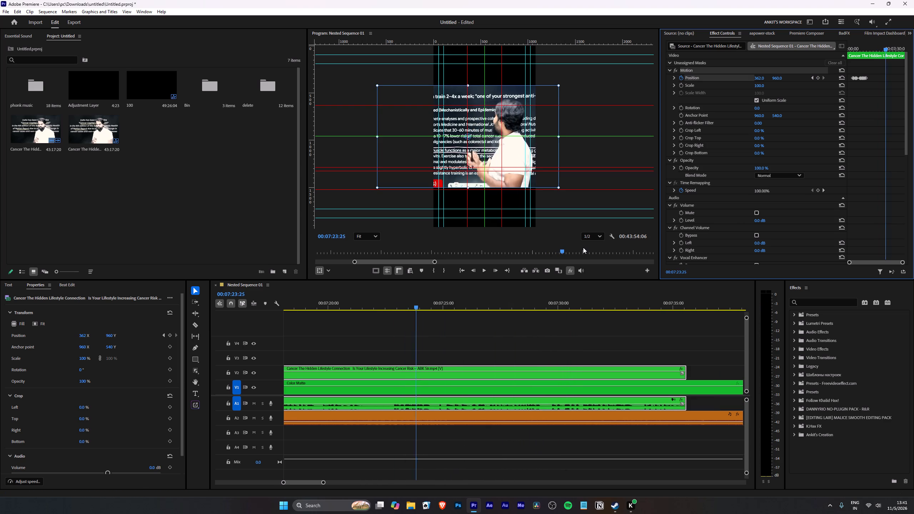
key(Left)
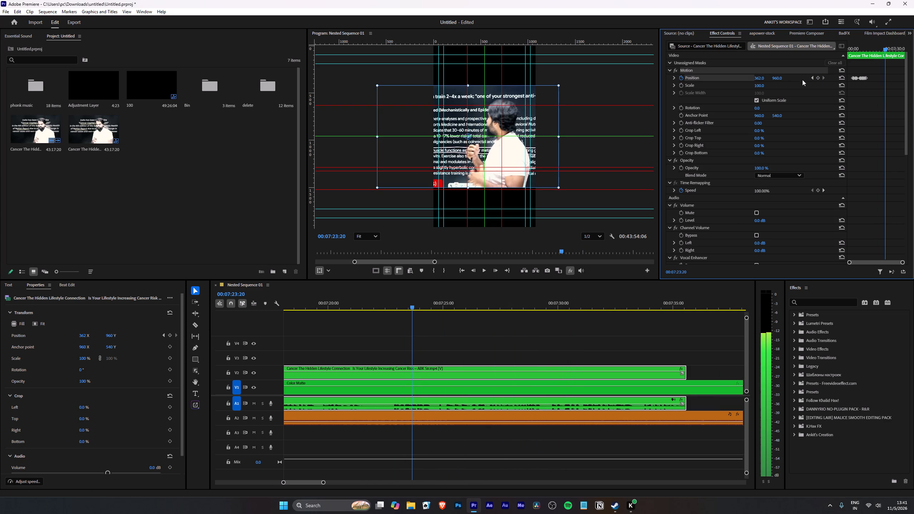
click(818, 78)
Set the horizontal Position to 120 just after 00:07:24:11 and play at increased speed past the clip's end.
key(space)
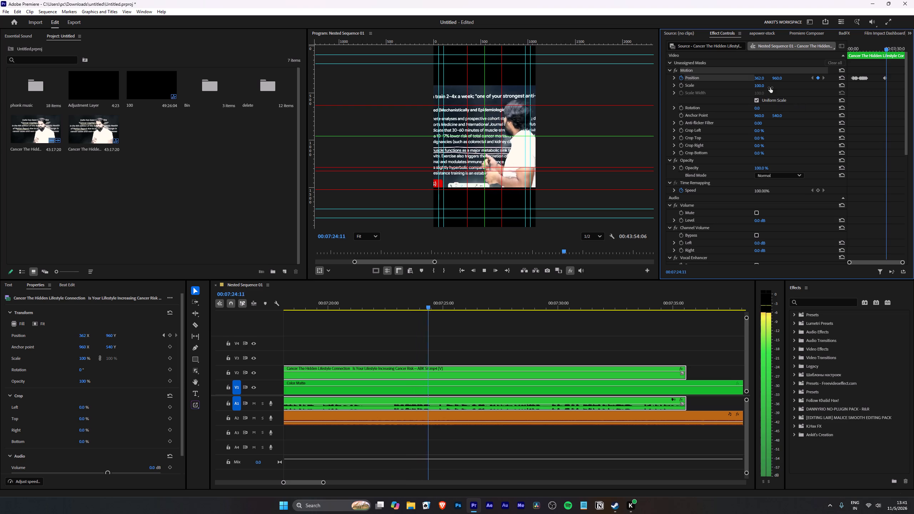
key(space)
click(757, 77)
text(120)
key(Return)
key(space)
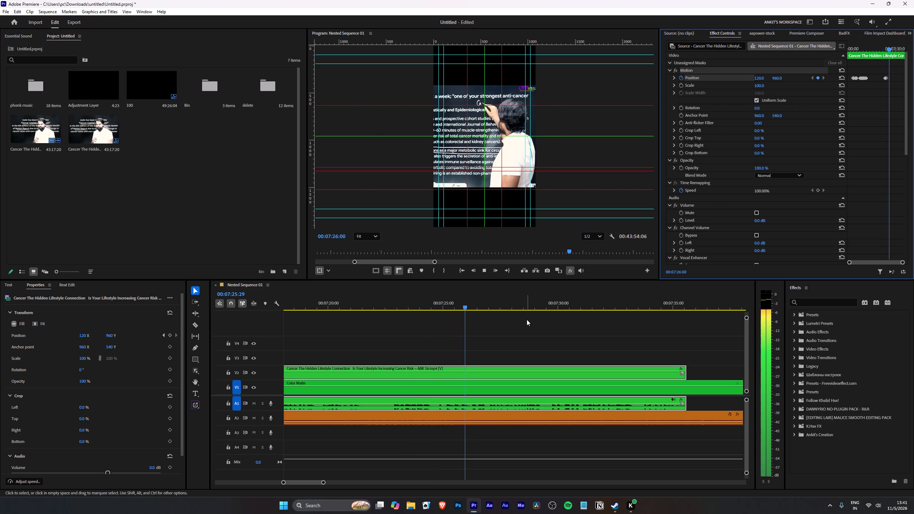
key(l)
key(l)
key(l)
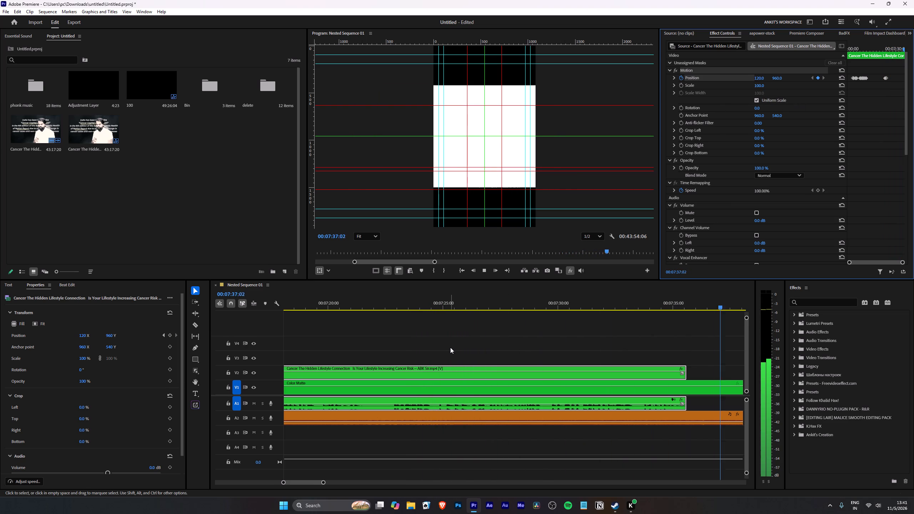
key(space)
Set the horizontal Position of the lecture clip starting at 00:08:00:14 to 120 and play it.
scroll(450, 347, down, 6)
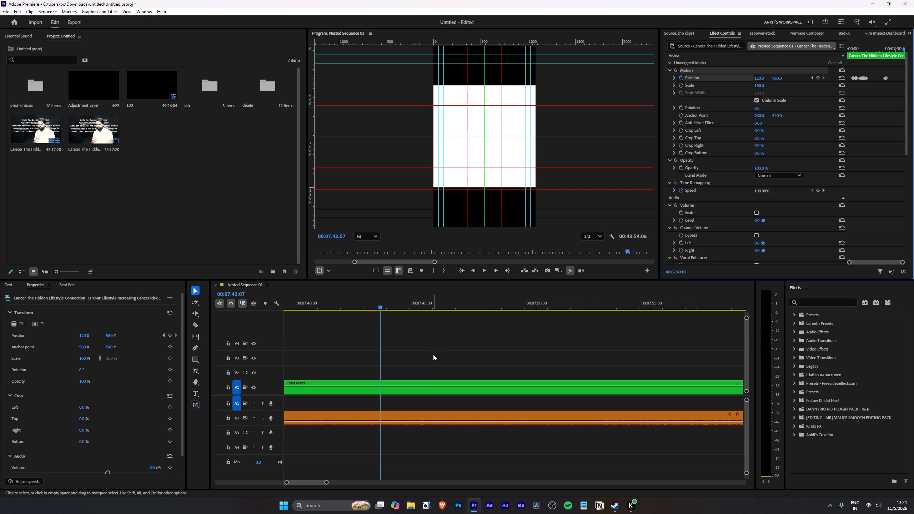
key(Down)
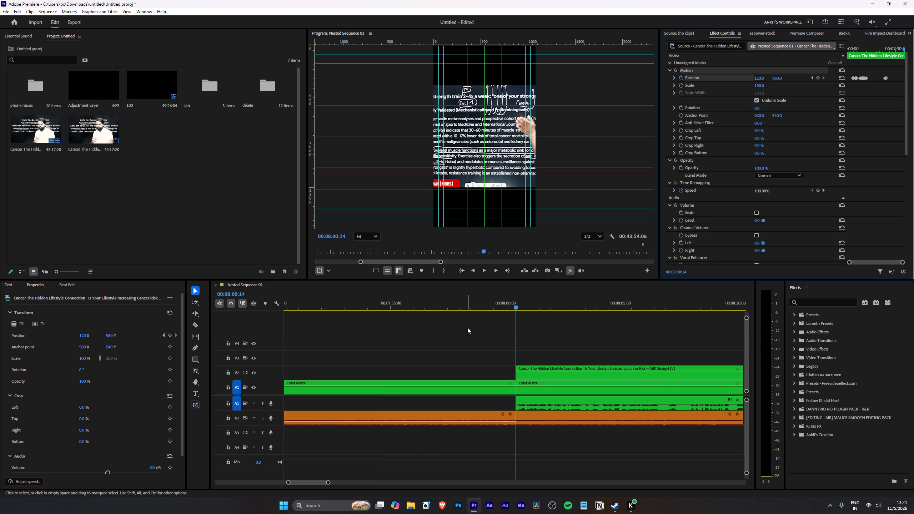
scroll(478, 341, down, 6)
click(499, 368)
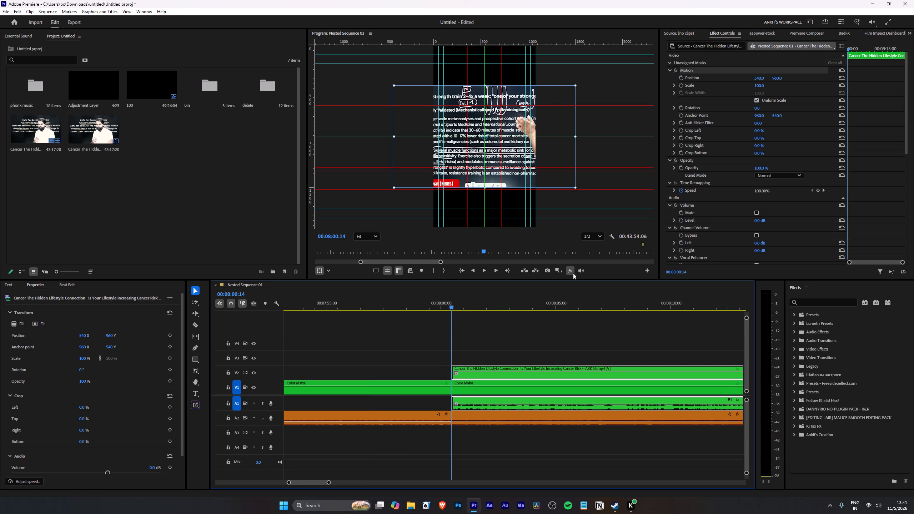
click(755, 75)
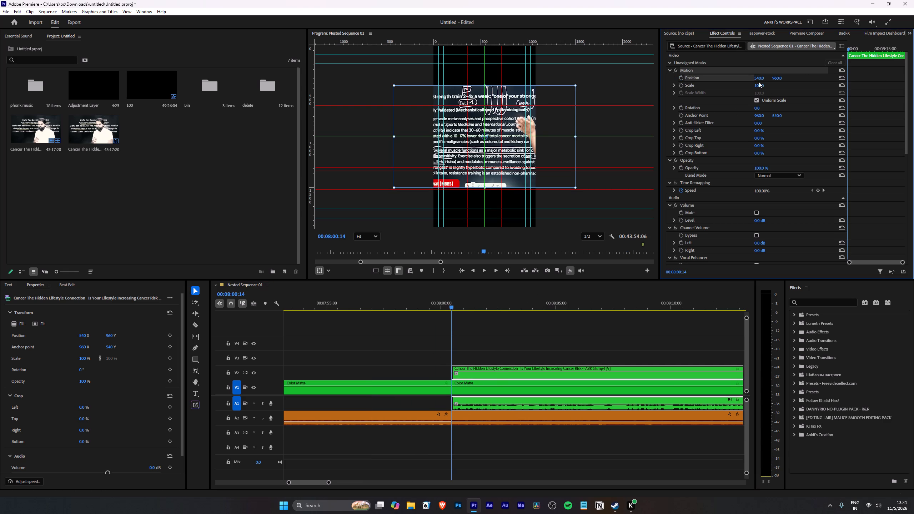
click(756, 80)
text(120)
key(Return)
key(space)
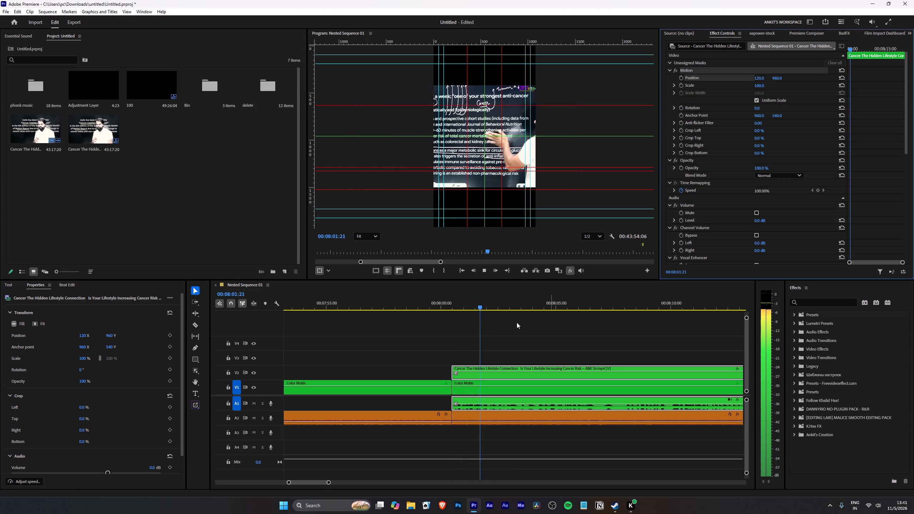
Find the frame where the speaker starts to move and turn on Position keyframing with horizontal 120 at 00:08:04:08.
scroll(401, 328, down, 4)
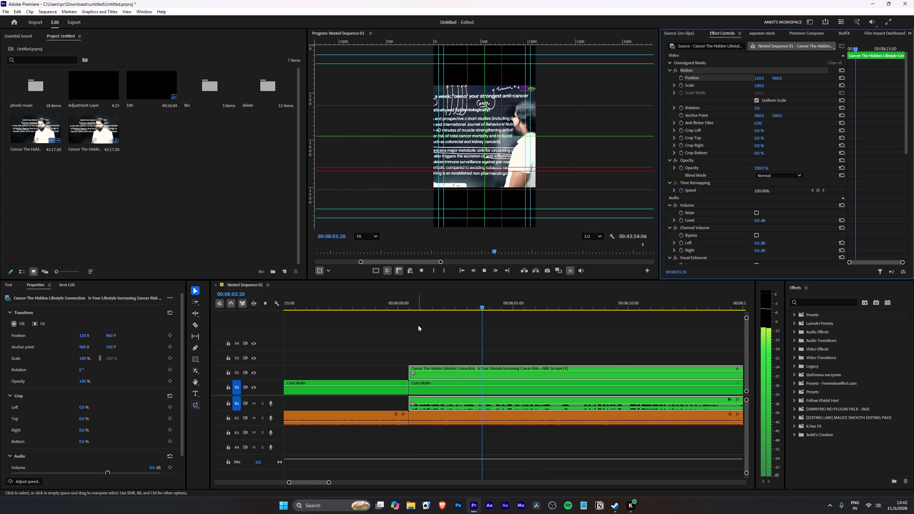
key(space)
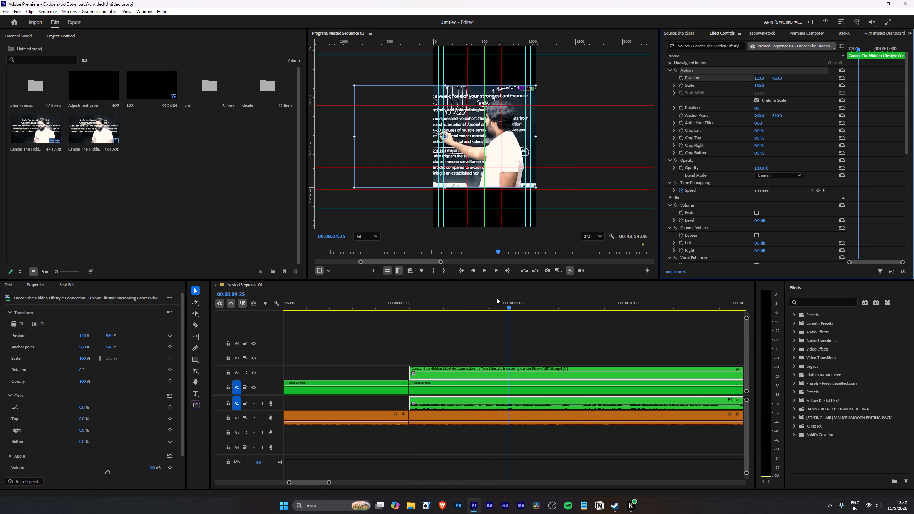
key(Left)
key(Left)
key(Left)
key(Left)
key(Left)
key(Left)
key(Left)
key(Left)
key(Left)
key(Left)
key(Left)
key(Left)
key(Left)
key(Left)
key(Left)
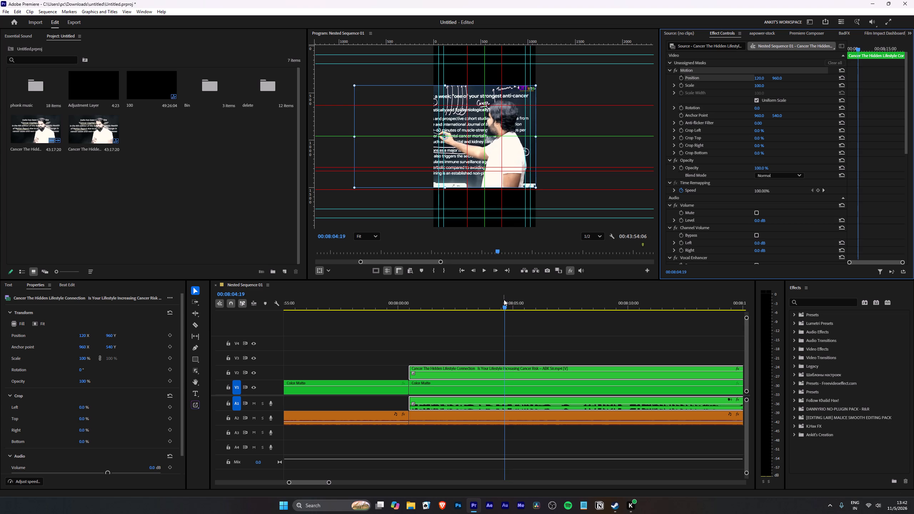
key(Left)
key(Left)
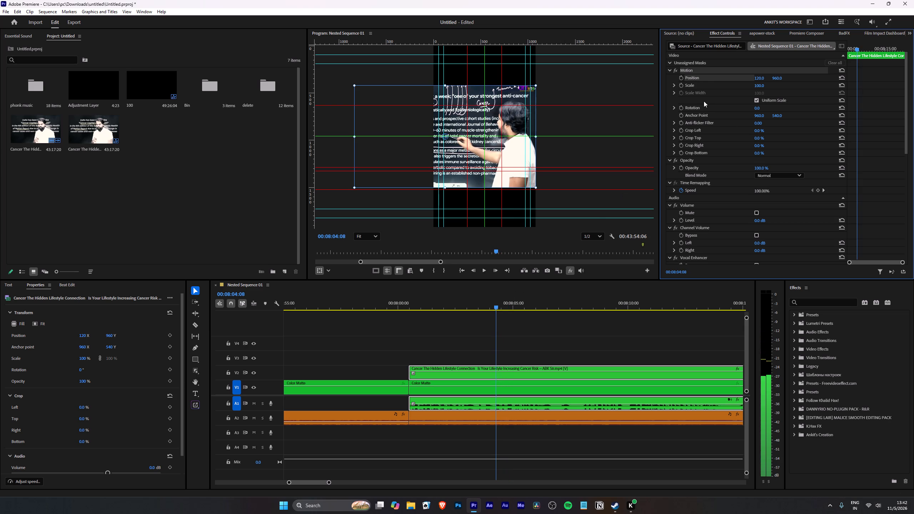
click(679, 77)
Set the horizontal Position to 208 at 00:08:04:26 and add a keyframe holding that value at 00:08:07:06.
key(space)
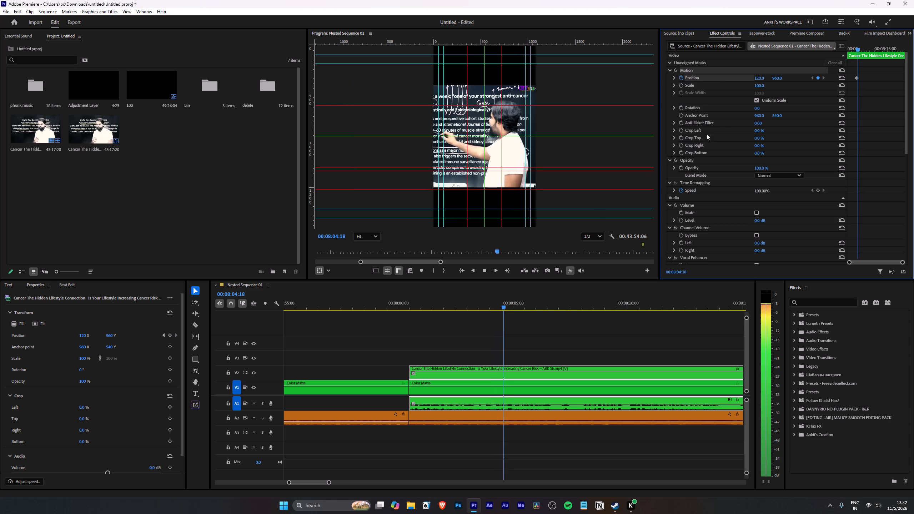
key(space)
drag(755, 77, 791, 81)
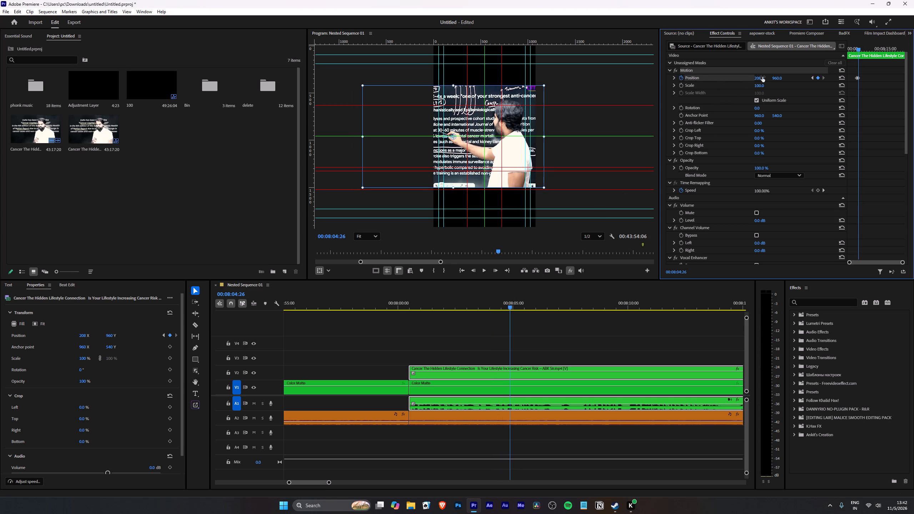
key(space)
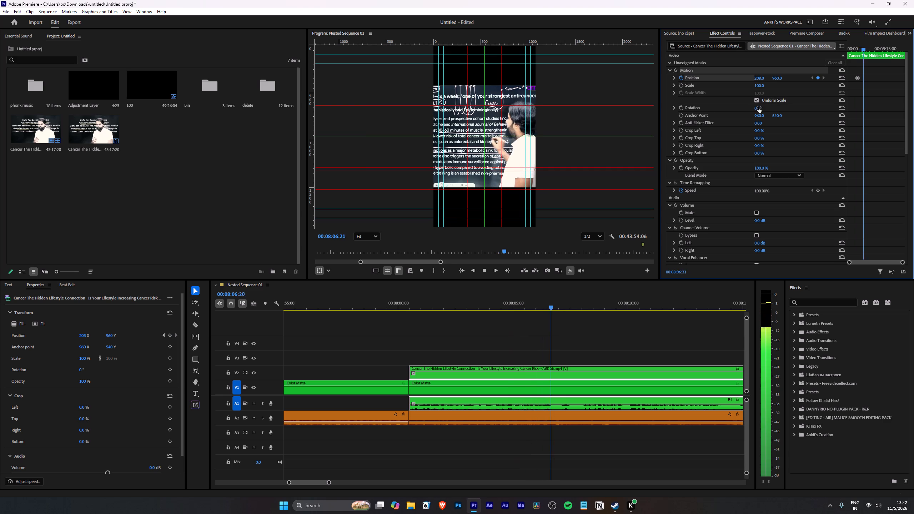
key(space)
key(Left)
key(Left)
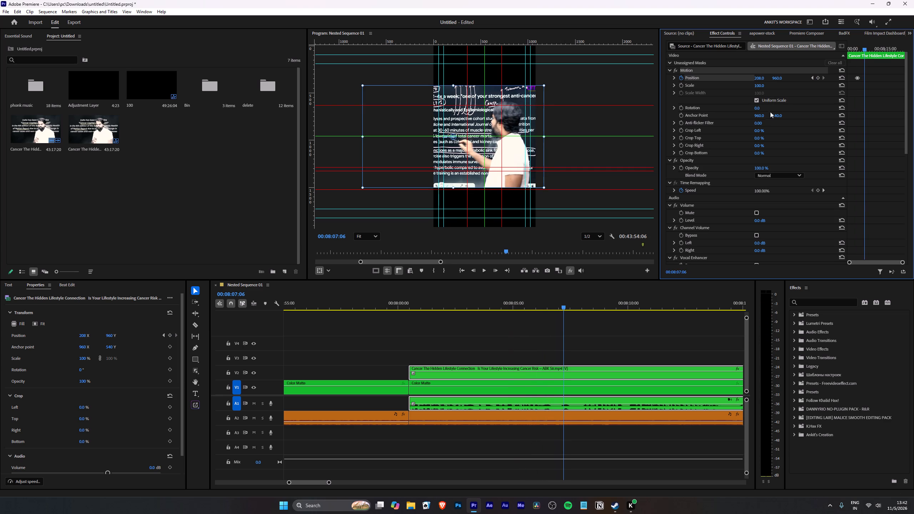
click(816, 76)
Set the horizontal Position to 392 just after 00:08:07:16 and add a keyframe holding it at 00:08:08:23.
key(space)
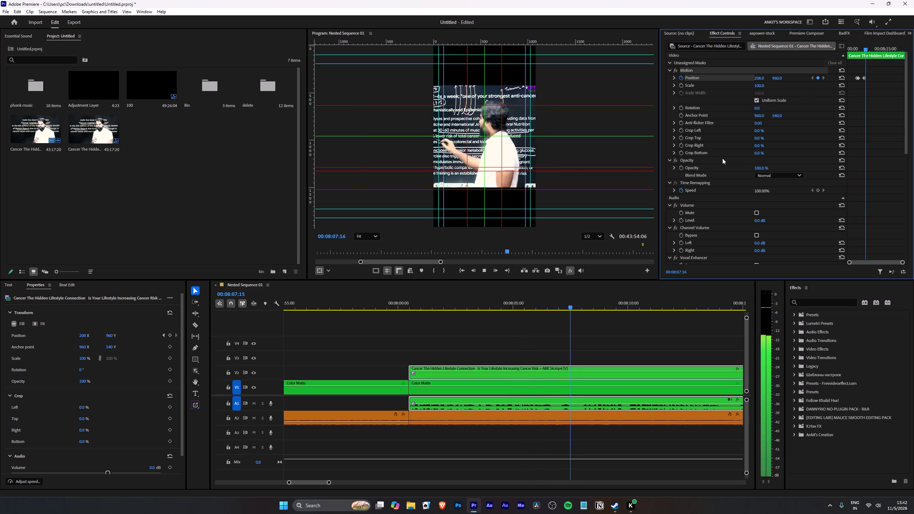
key(space)
drag(757, 78, 825, 91)
key(space)
key(space)
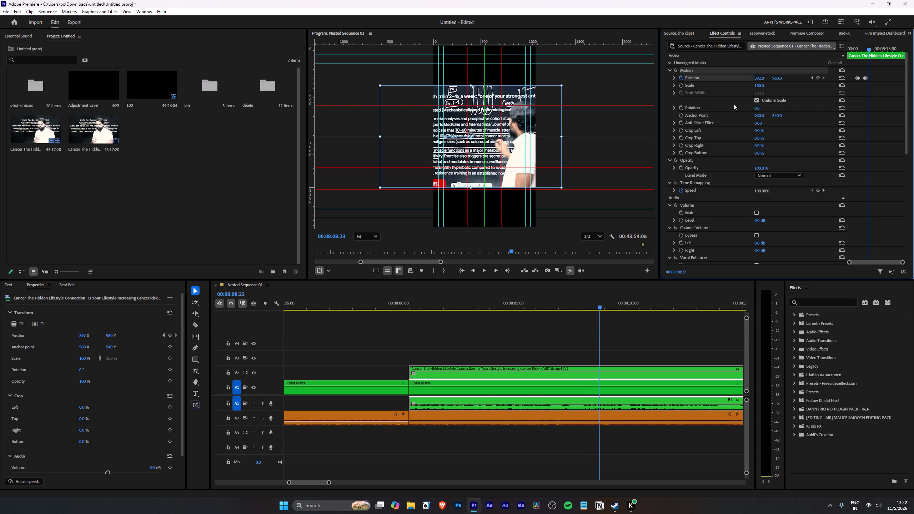
click(817, 80)
Set the horizontal Position to 120 at 00:08:09:17.
key(space)
key(space)
click(756, 76)
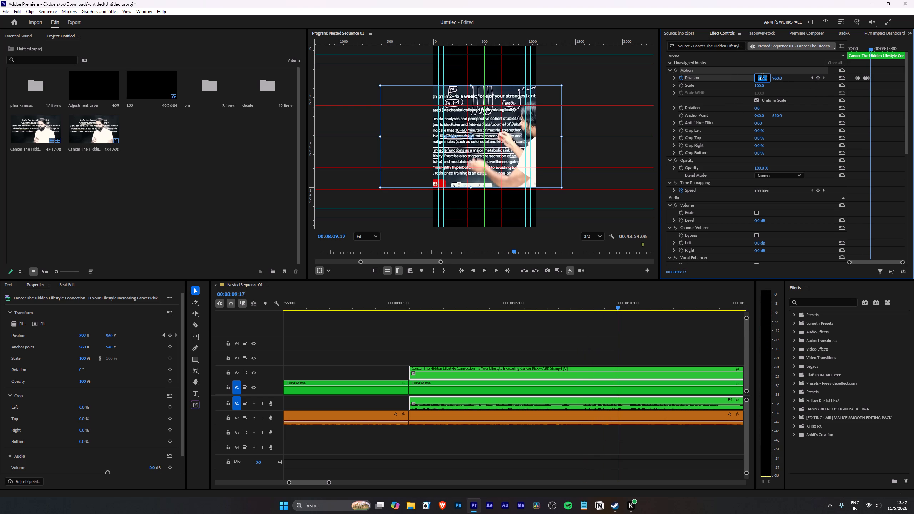
text(120)
key(Return)
Play to the speaker's next move and add a Position keyframe holding 120 at 00:08:16:08.
key(space)
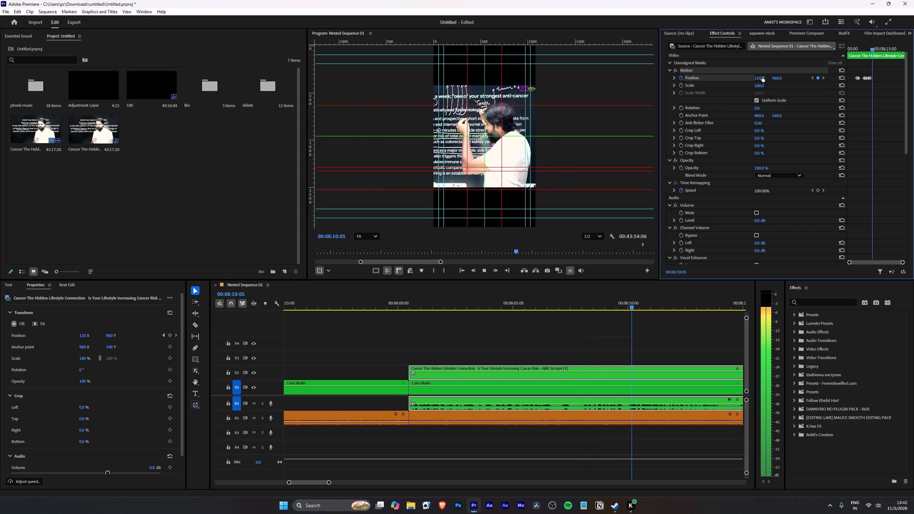
key(l)
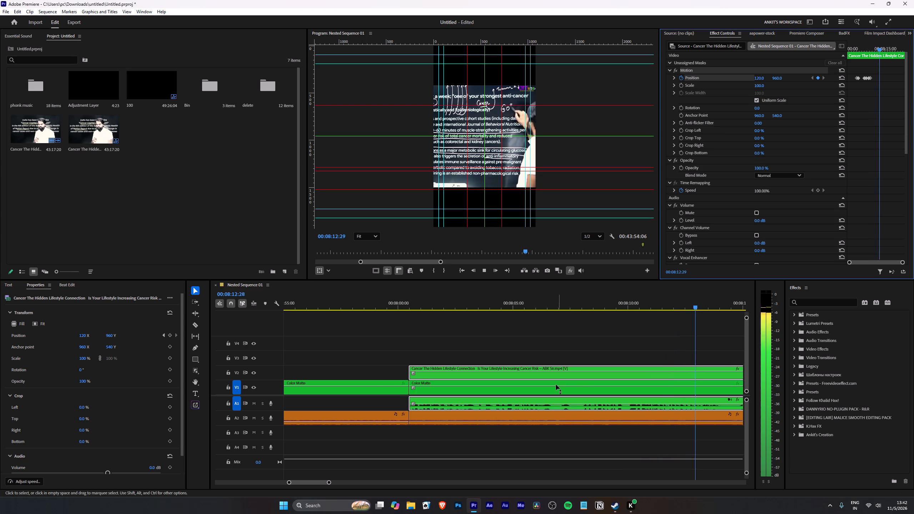
scroll(556, 384, down, 12)
key(space)
key(space)
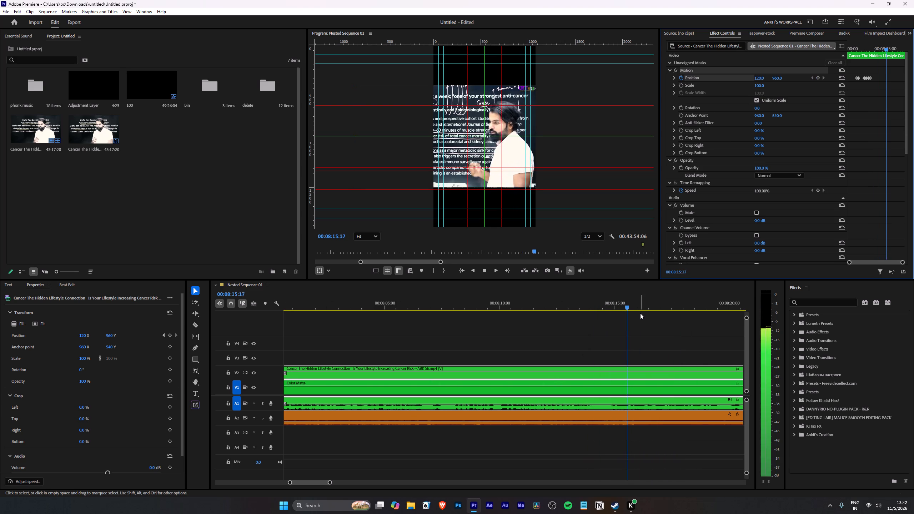
key(space)
key(Left)
key(Left)
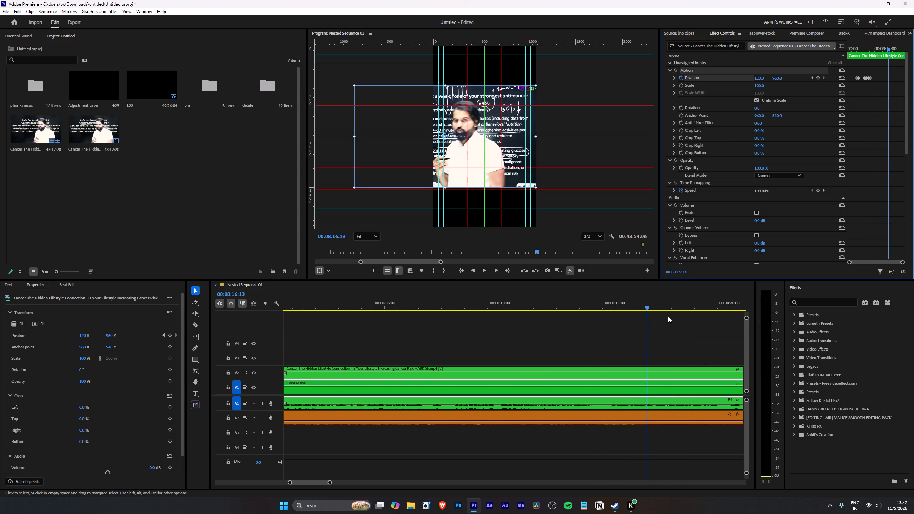
key(Left)
key(Left)
key(Left)
key(Left)
key(Left)
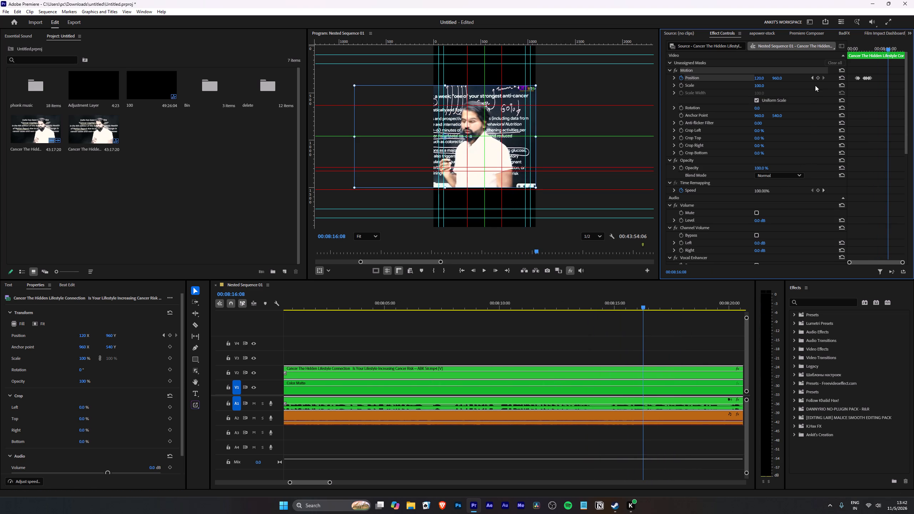
click(817, 78)
Set the horizontal Position to 466 at 00:08:17:00 and play on to the end of the clip.
key(space)
key(space)
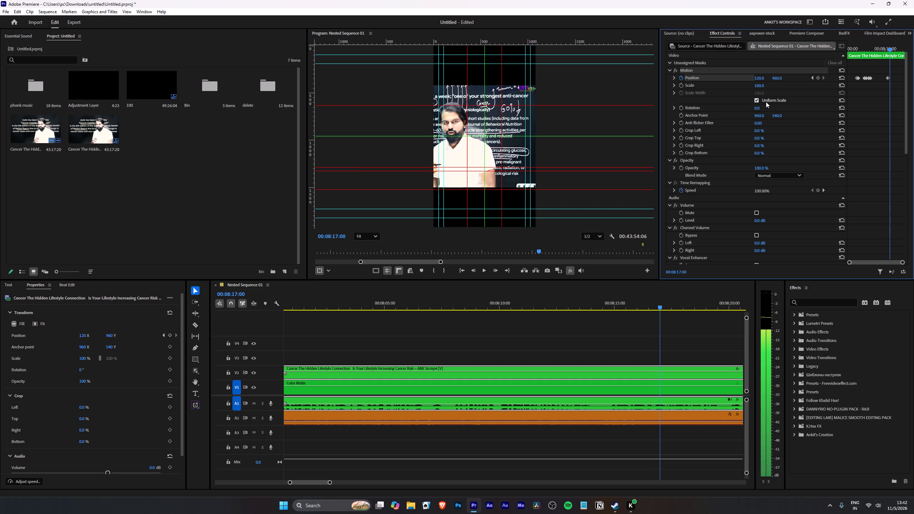
drag(762, 77, 909, 126)
key(space)
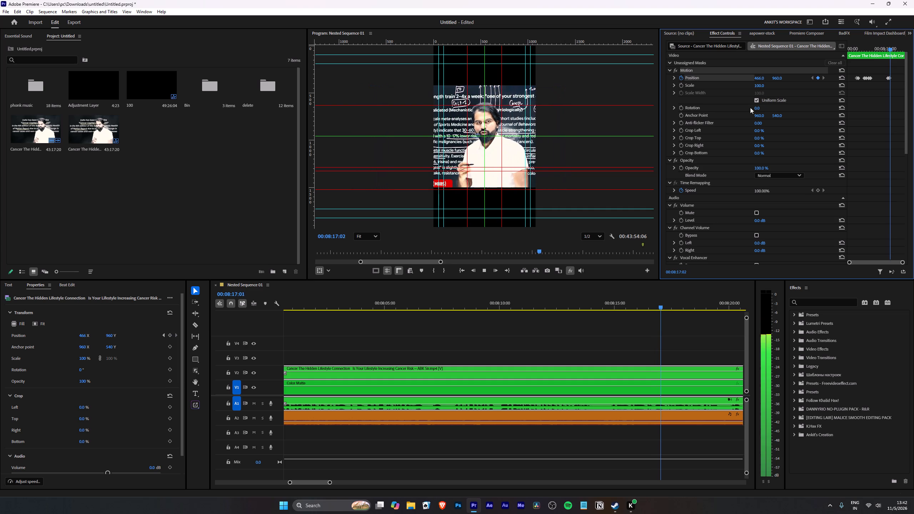
scroll(494, 404, down, 15)
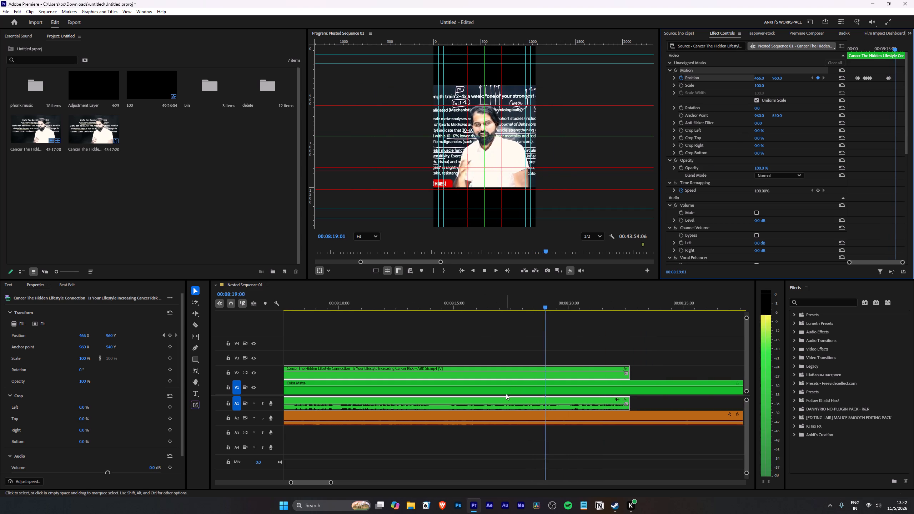
scroll(491, 399, down, 6)
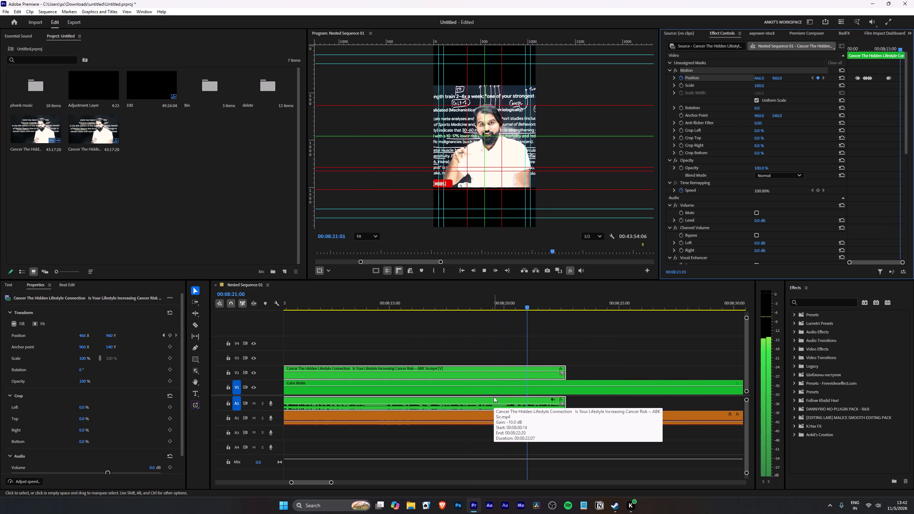
scroll(494, 397, down, 10)
Set the horizontal Position of the lecture clip starting at 00:09:00:16 to 390, checking the framing at 00:09:02:04.
key(Down)
scroll(405, 383, up, 5)
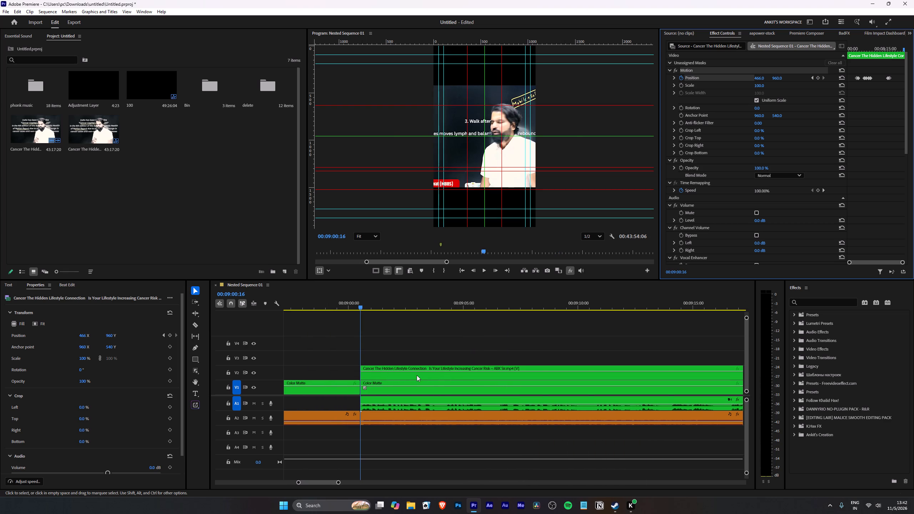
click(417, 375)
key(space)
key(space)
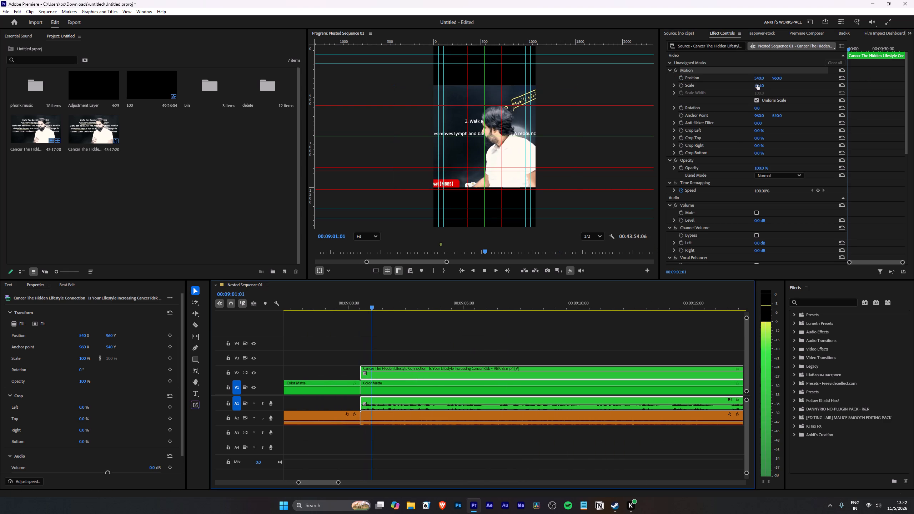
drag(757, 76, 706, 106)
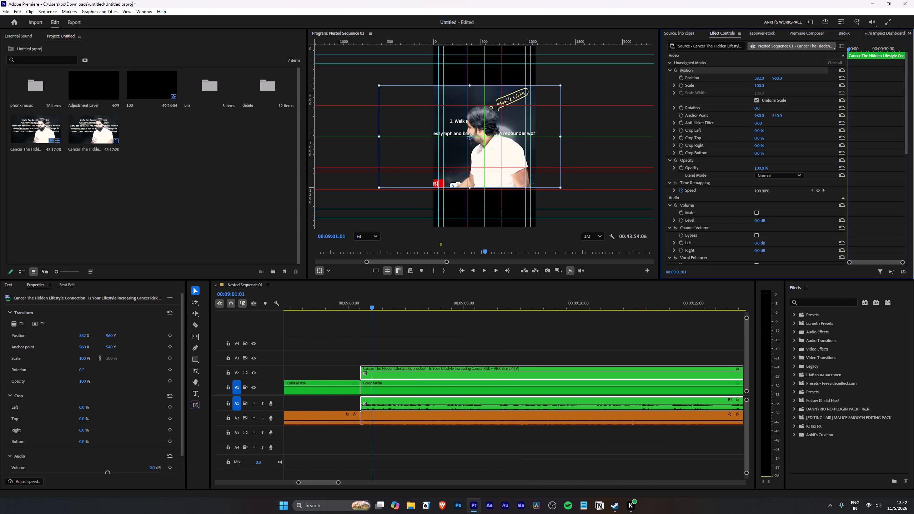
drag(706, 106, 696, 112)
key(space)
key(space)
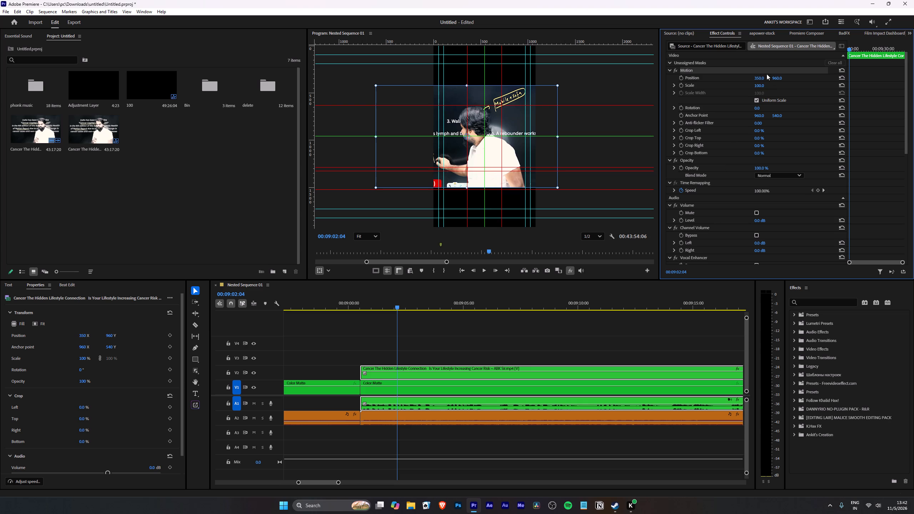
drag(760, 76, 774, 77)
Play the lecture clip on from 00:09:02:04, checking the speaker's framing until he moves out of frame.
key(space)
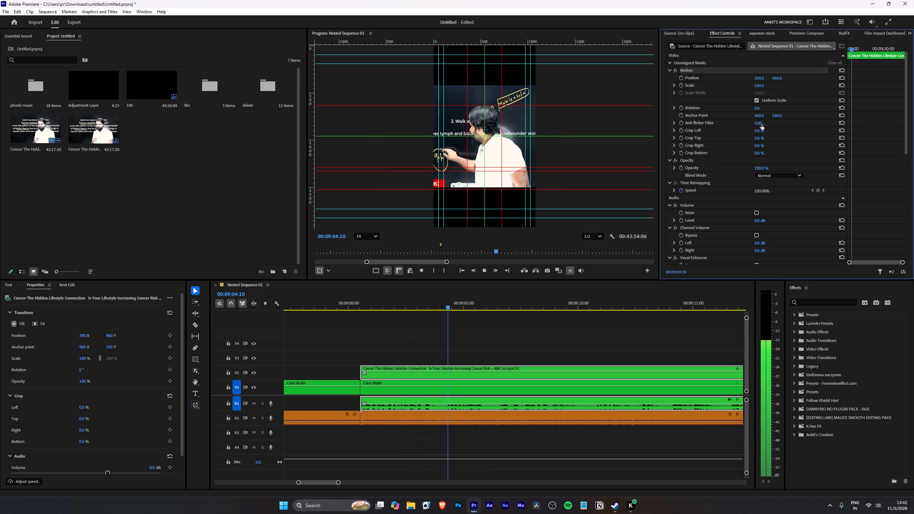
key(space)
key(space)
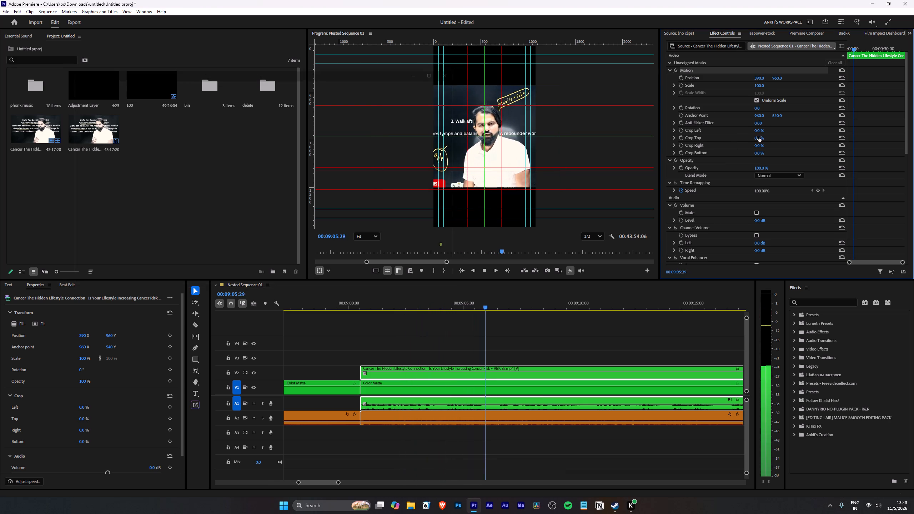
scroll(487, 387, down, 6)
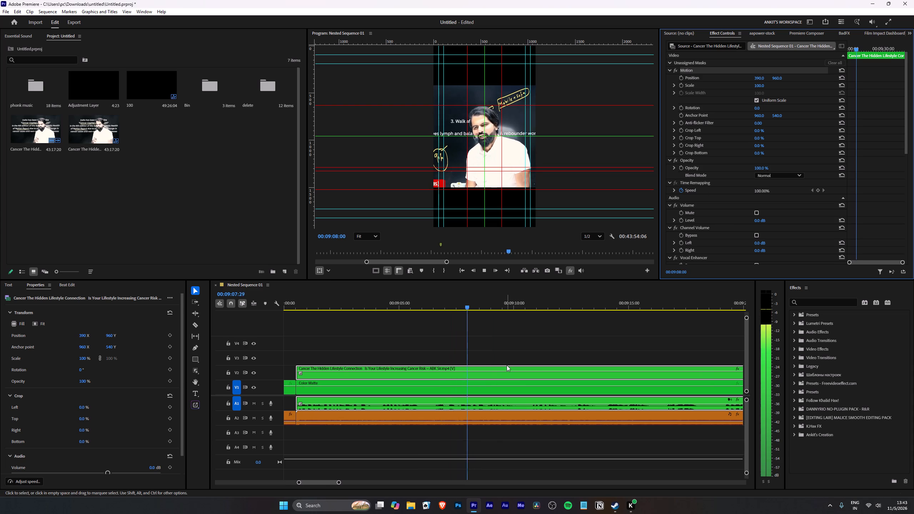
key(l)
scroll(507, 365, down, 6)
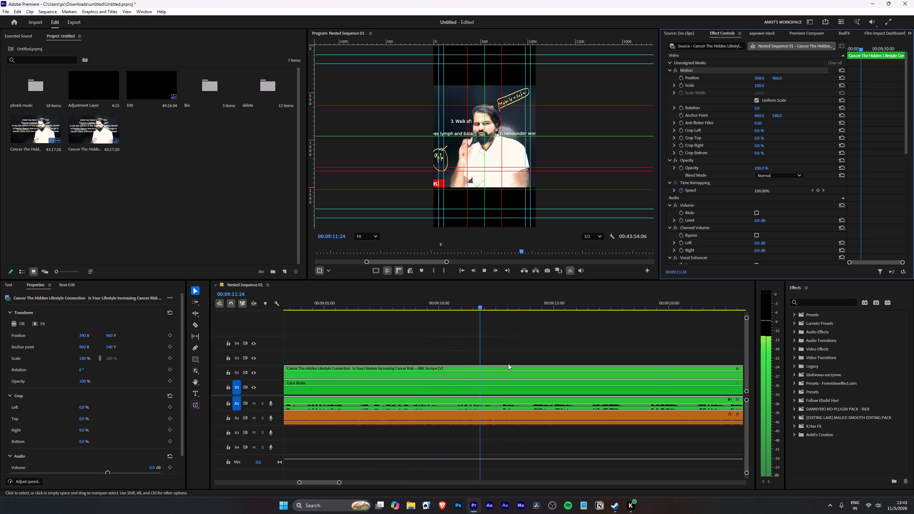
scroll(508, 364, down, 2)
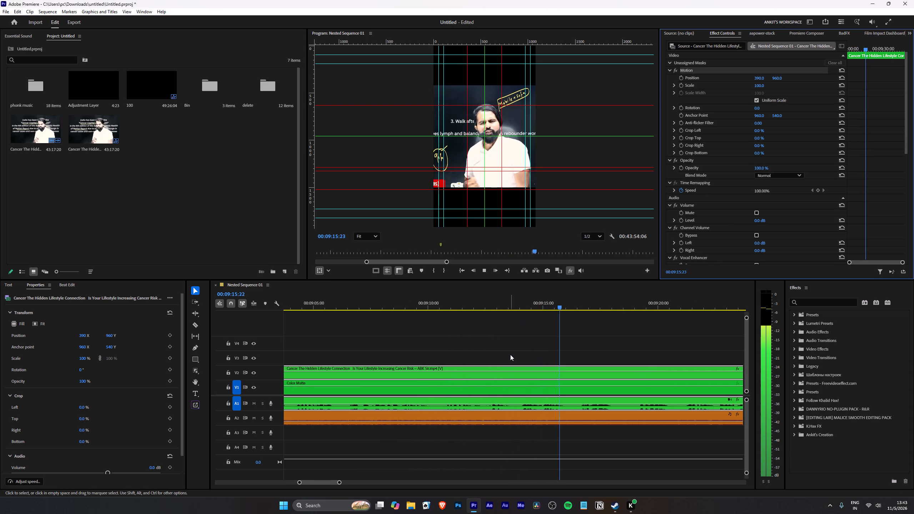
scroll(510, 354, down, 10)
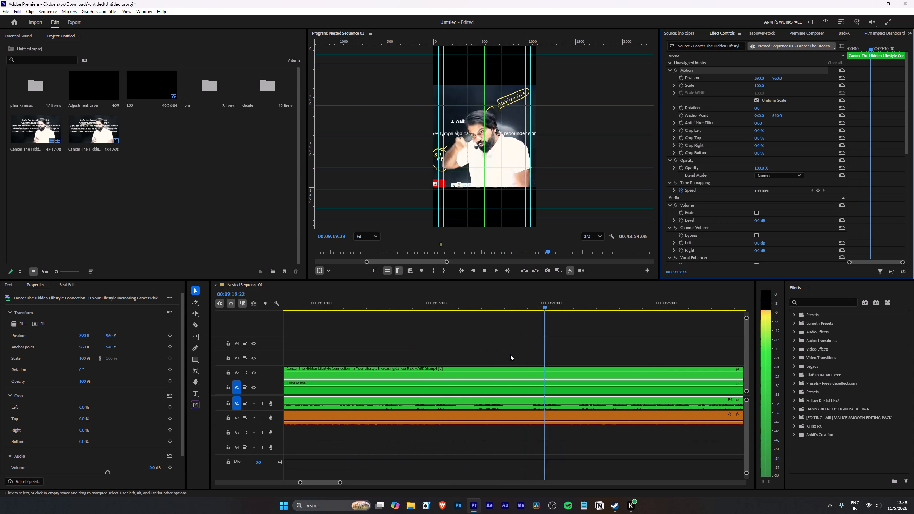
scroll(510, 354, down, 14)
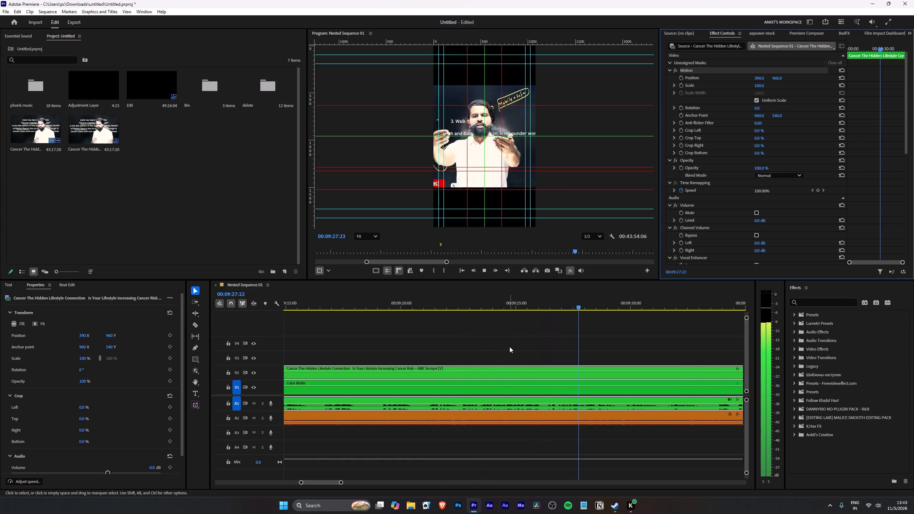
scroll(511, 352, down, 17)
key(space)
key(space)
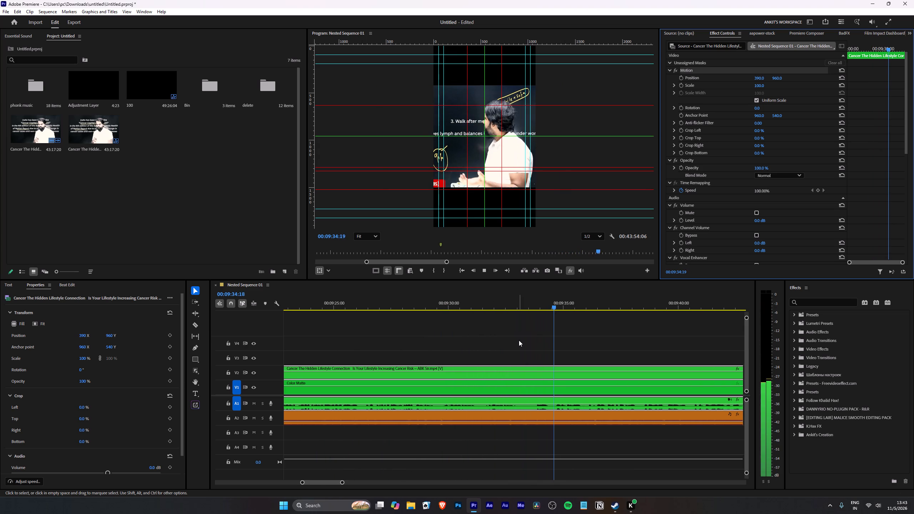
key(l)
key(space)
key(space)
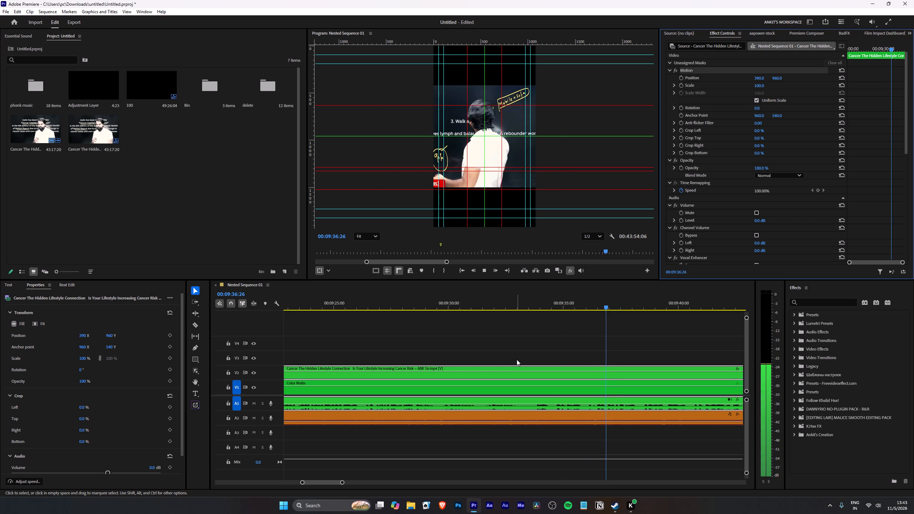
text(l)
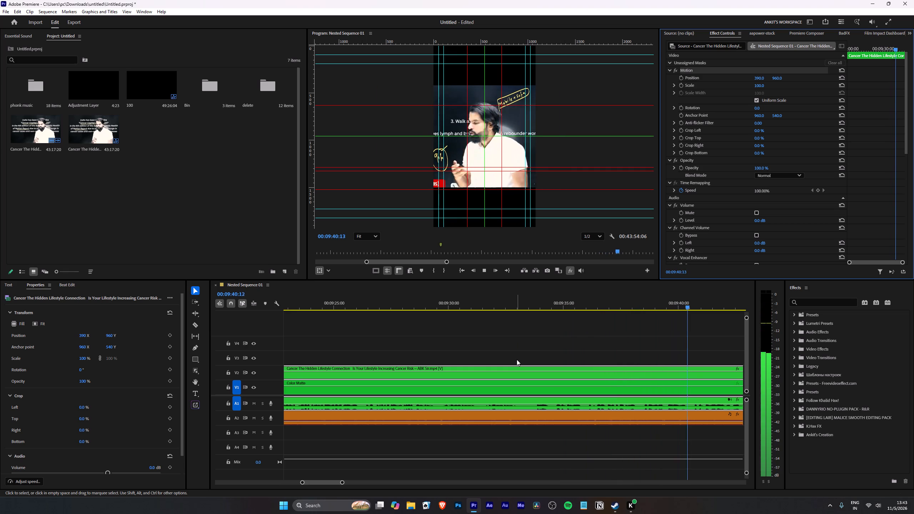
key(space)
Go back to just before the speaker's move and add a Position keyframe holding 390 at 00:09:40:29.
scroll(421, 399, up, 7)
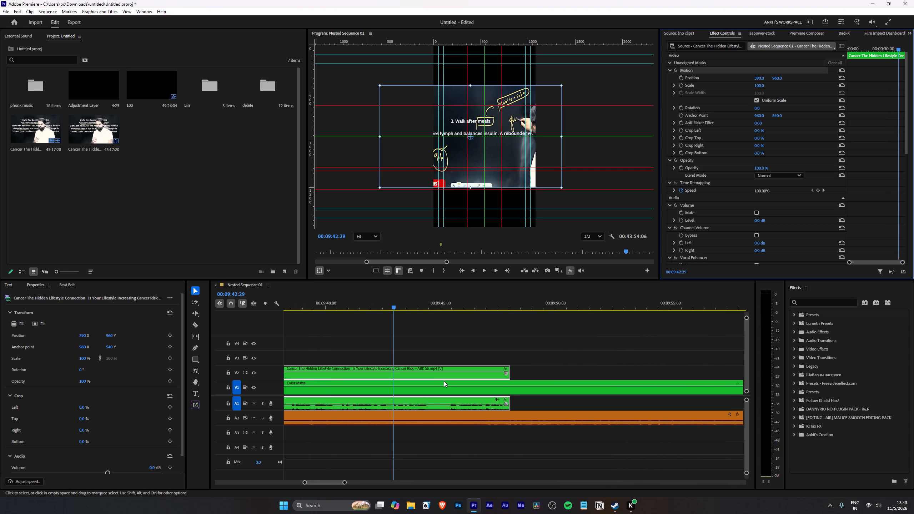
scroll(444, 381, up, 5)
click(387, 305)
key(space)
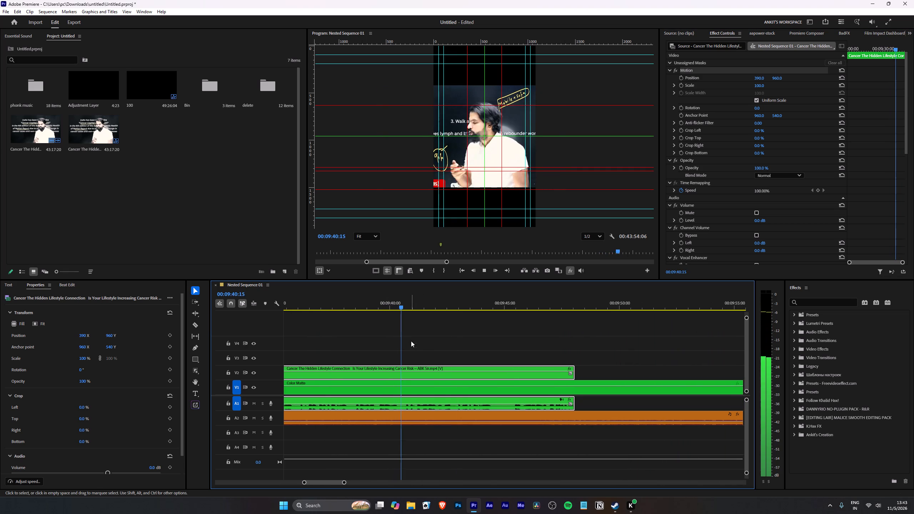
key(space)
key(Left)
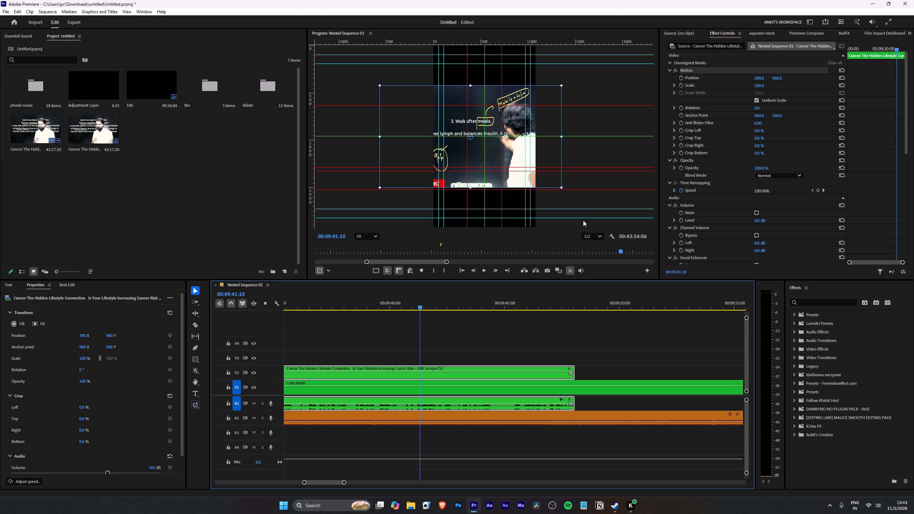
key(Left)
key(Left)
key(Left)
key(Left)
key(Left)
key(Left)
key(Left)
key(Left)
key(Left)
key(Left)
key(Left)
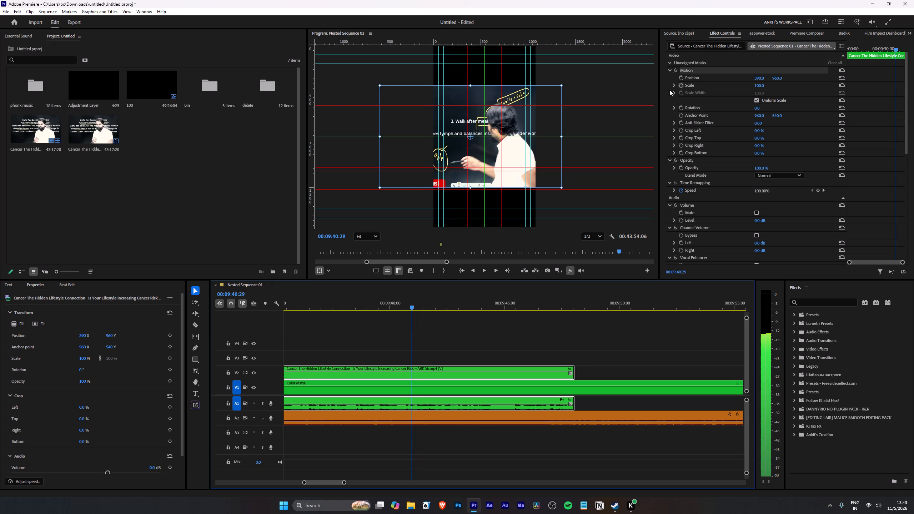
click(683, 76)
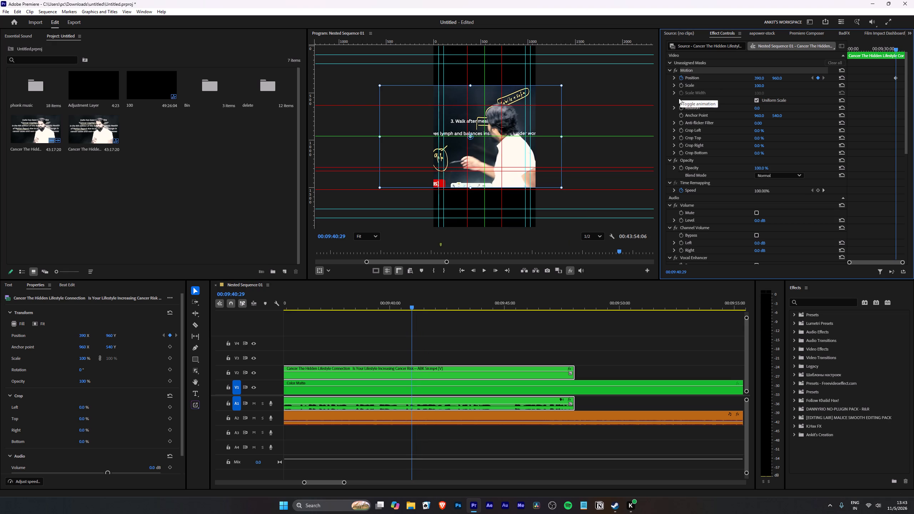
Set the horizontal Position to 120 at 00:09:41:22 and play on to the end of the clip.
key(space)
key(space)
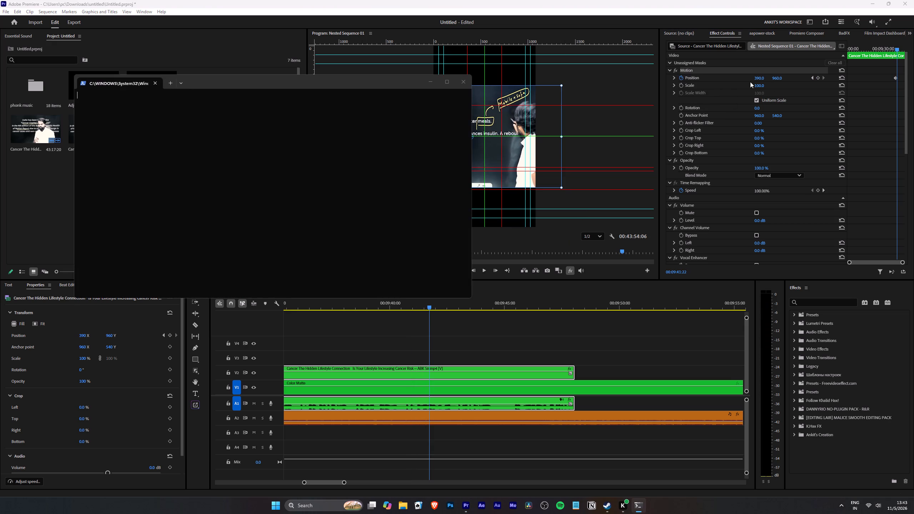
click(755, 77)
text(120)
key(Return)
key(space)
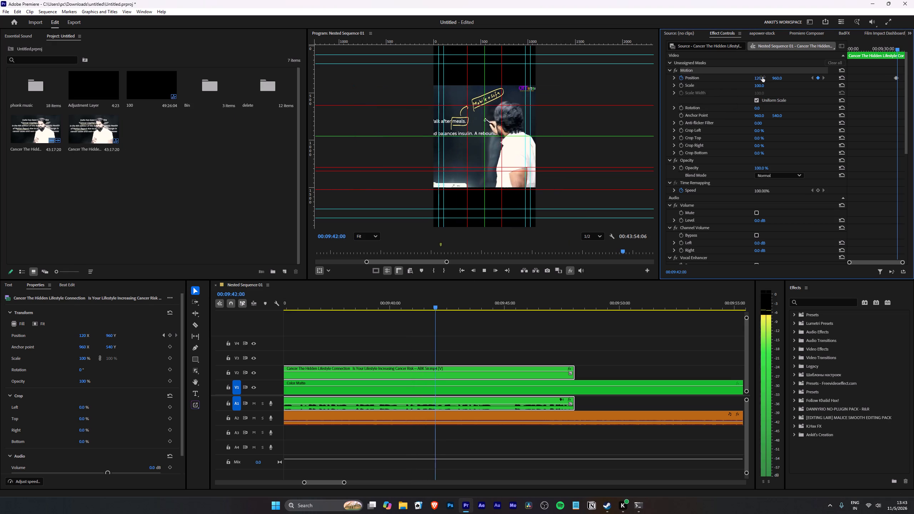
key(l)
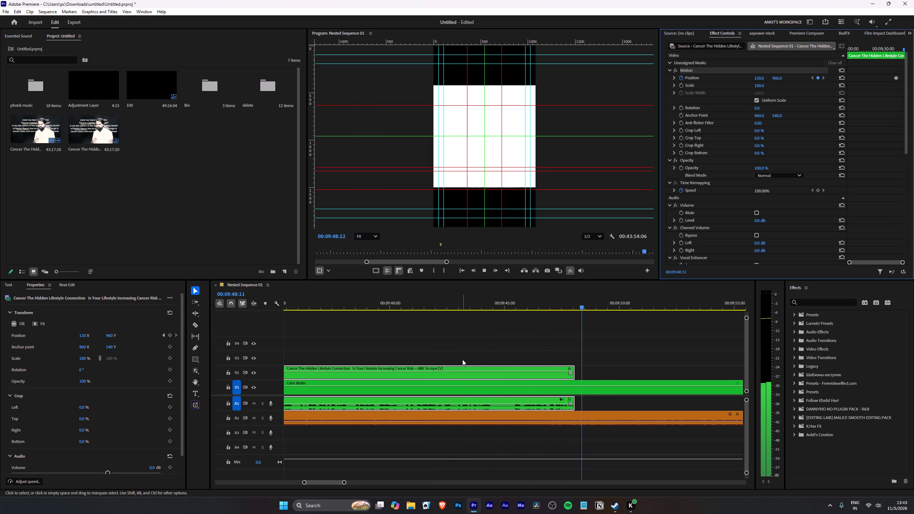
Set the horizontal Position of the next lecture clip, starting just after 00:10:00:00, to 382, judging the framing at 00:10:01:13.
key(Down)
key(space)
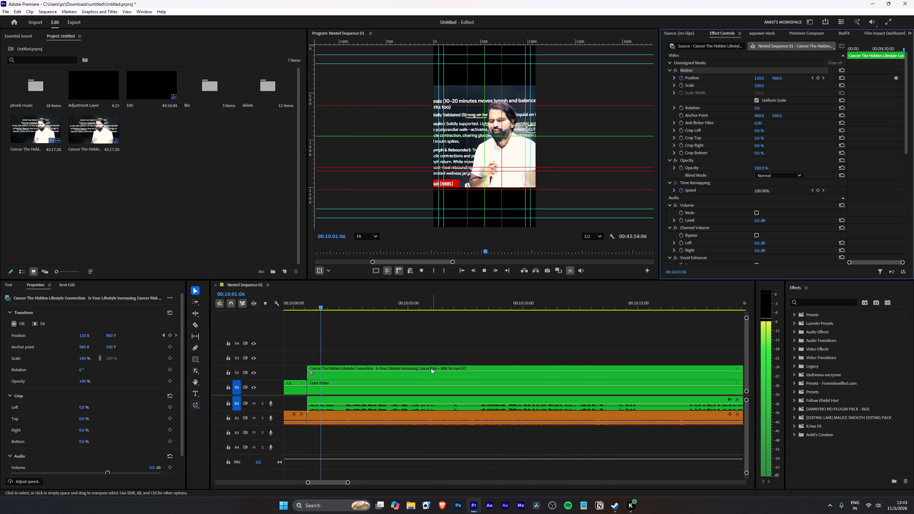
key(space)
click(417, 376)
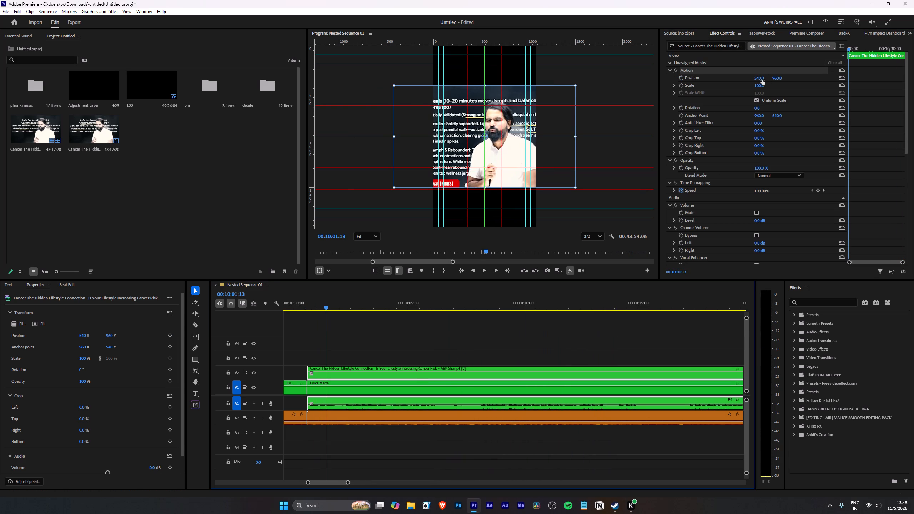
drag(762, 80, 707, 95)
Play to the speaker's next move and add a Position keyframe holding 382 at about 00:10:13.
key(space)
key(l)
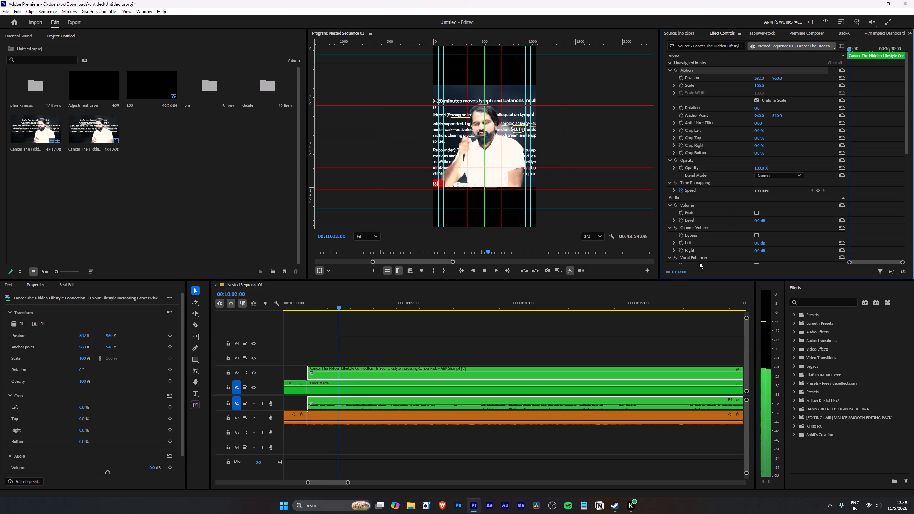
key(l)
scroll(468, 339, down, 3)
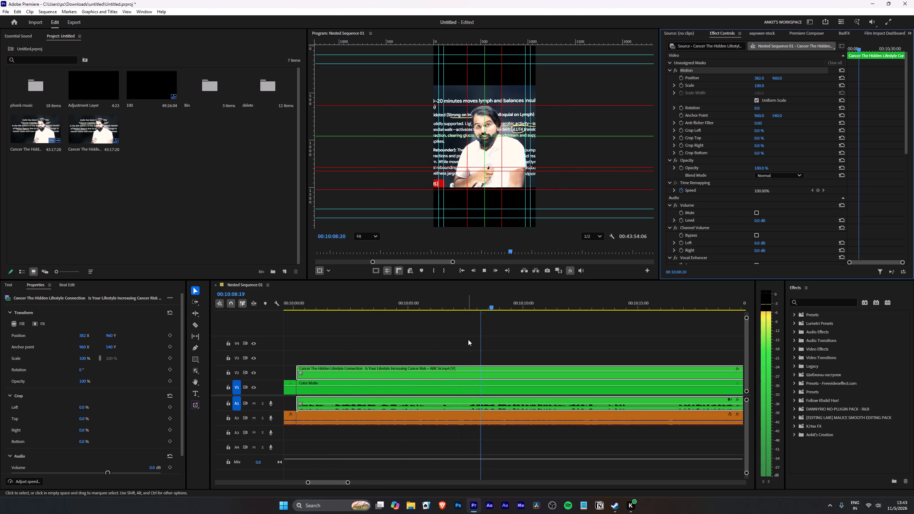
scroll(468, 339, down, 10)
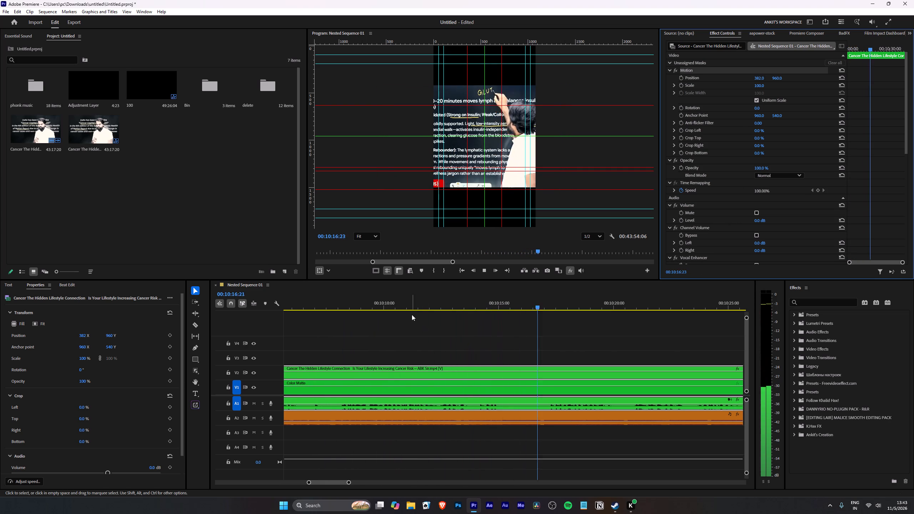
drag(406, 299, 385, 304)
key(space)
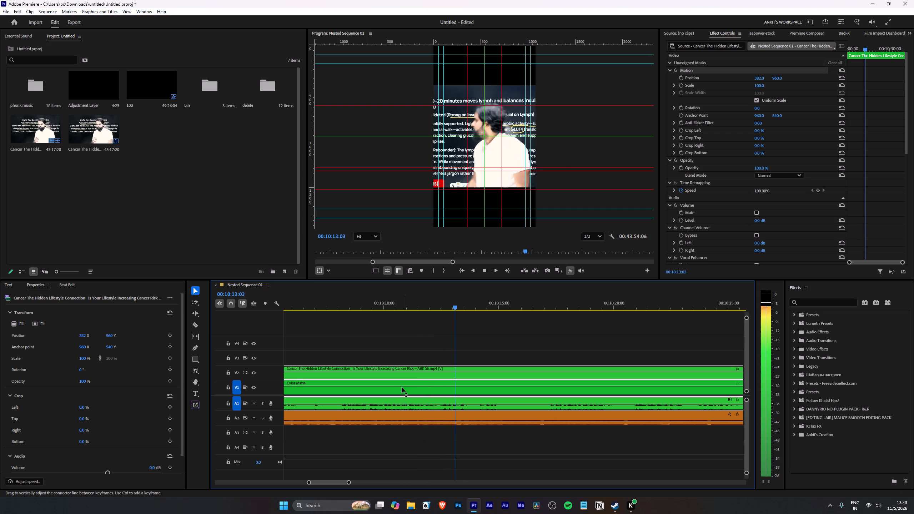
key(space)
click(681, 78)
Set the horizontal Position to 120 at 00:10:14:04.
key(space)
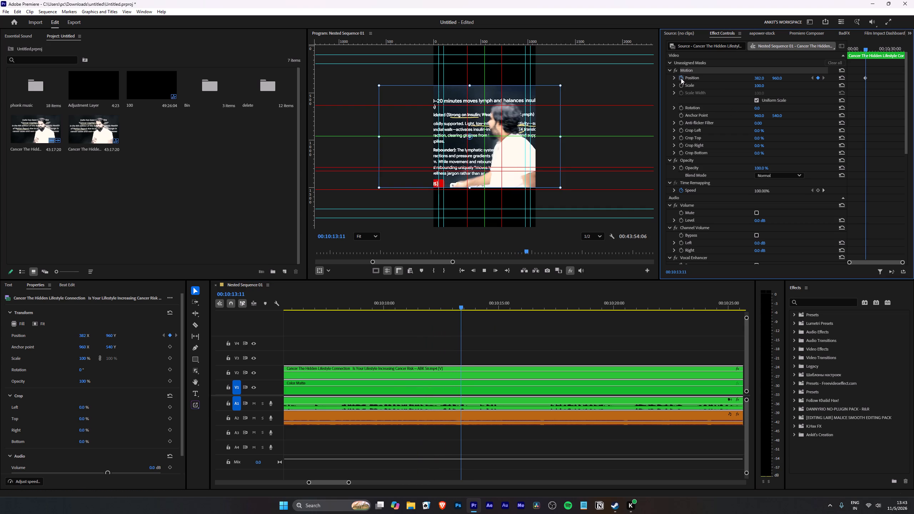
key(space)
drag(763, 77, 757, 79)
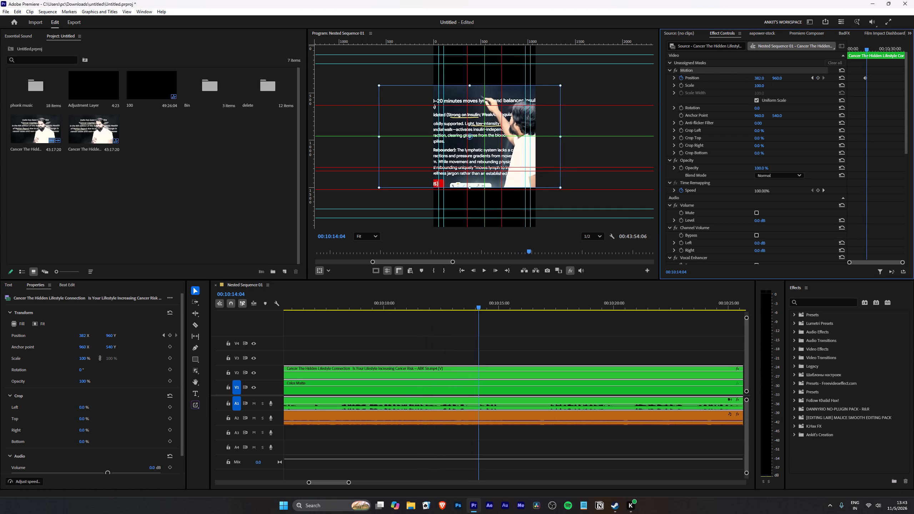
drag(757, 79, 674, 105)
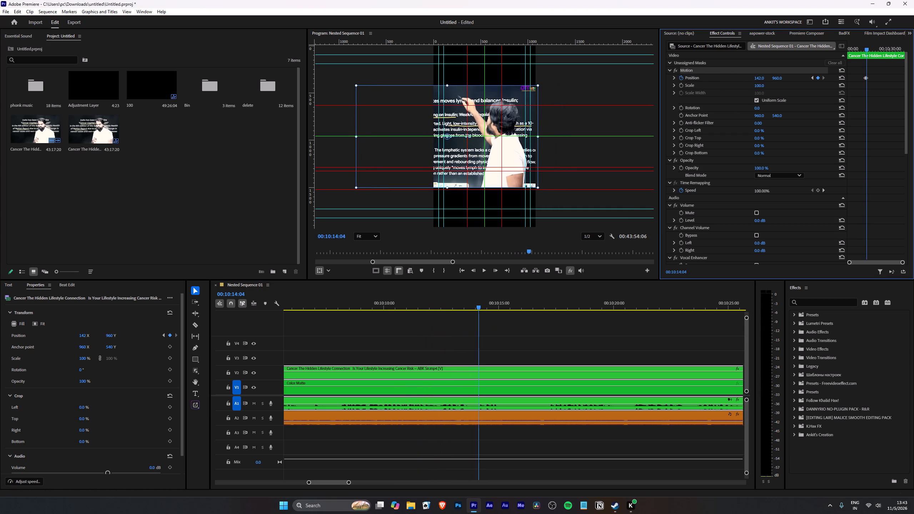
drag(674, 105, 669, 106)
click(762, 77)
text(`1)
key(BackSpace)
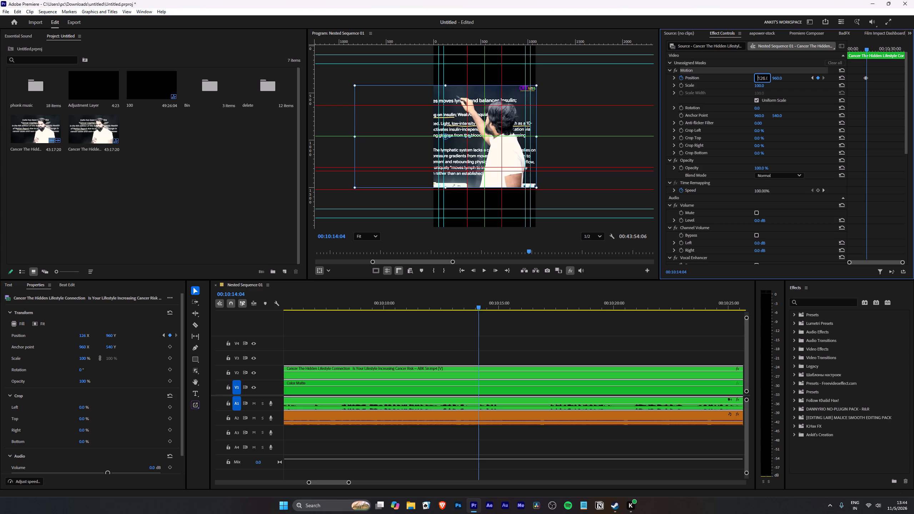
key(ctrl+a)
text(120)
key(Return)
Play to the speaker's next move and add a Position keyframe holding 120 at 00:10:20:19.
key(space)
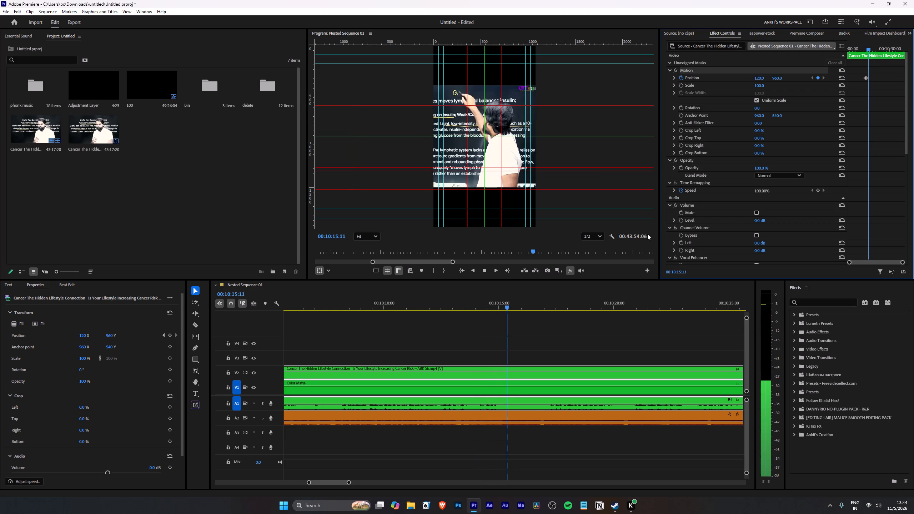
scroll(469, 326, down, 6)
key(l)
scroll(410, 371, down, 6)
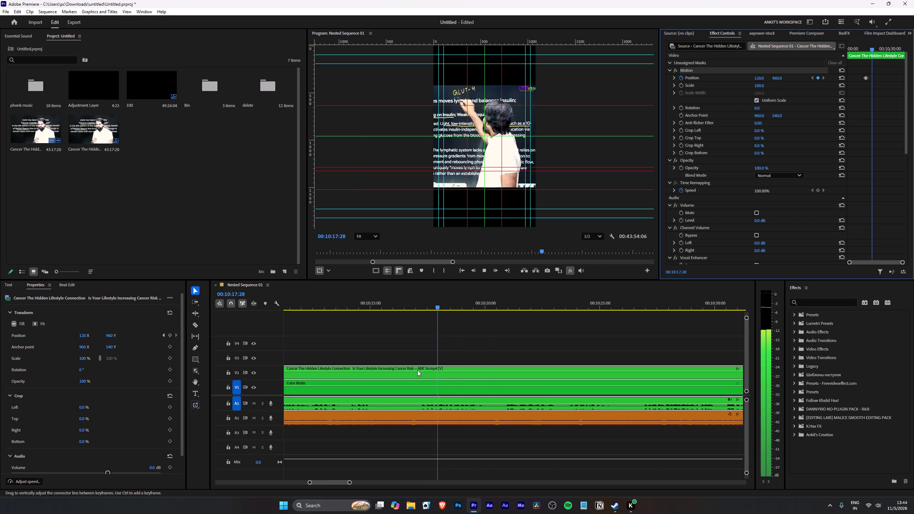
key(space)
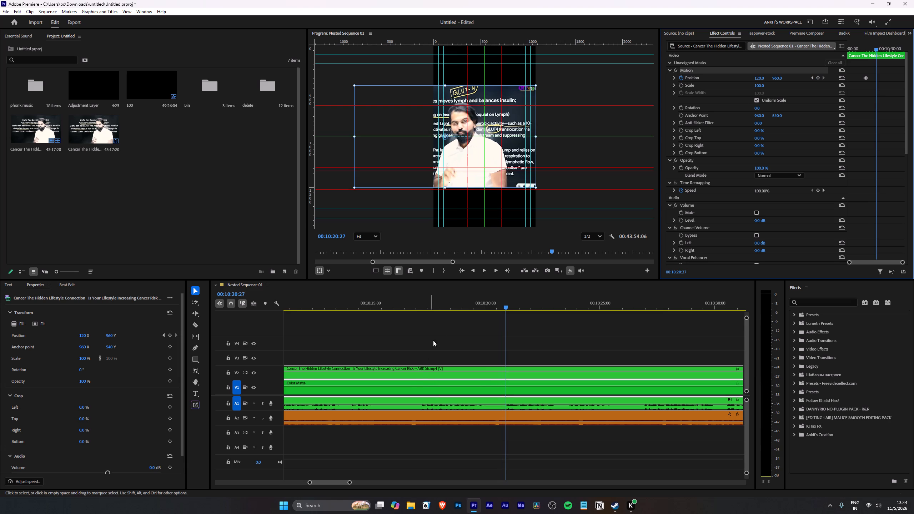
key(Left)
key(Left)
key(Left)
key(Left)
key(Left)
key(Left)
key(Left)
key(Left)
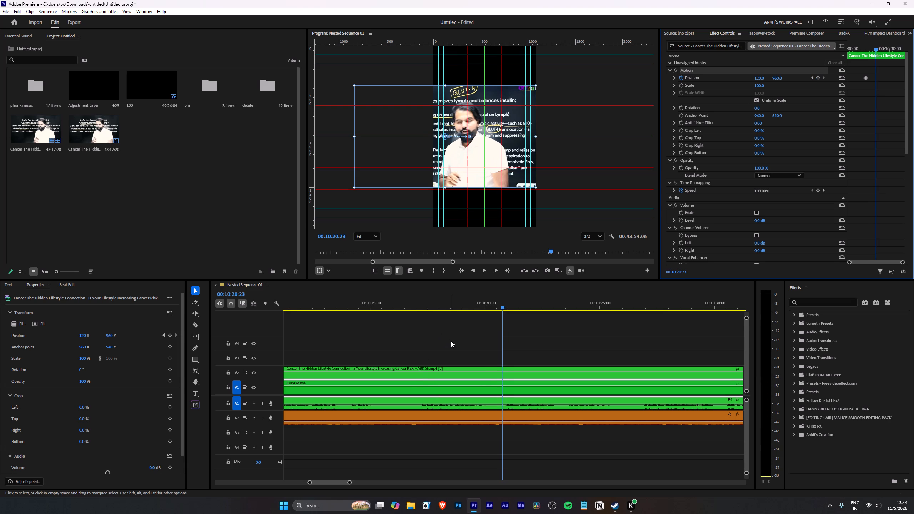
click(817, 80)
Set the horizontal Position to 388 at 00:10:21:10 and resume playback to check the framing.
key(space)
key(space)
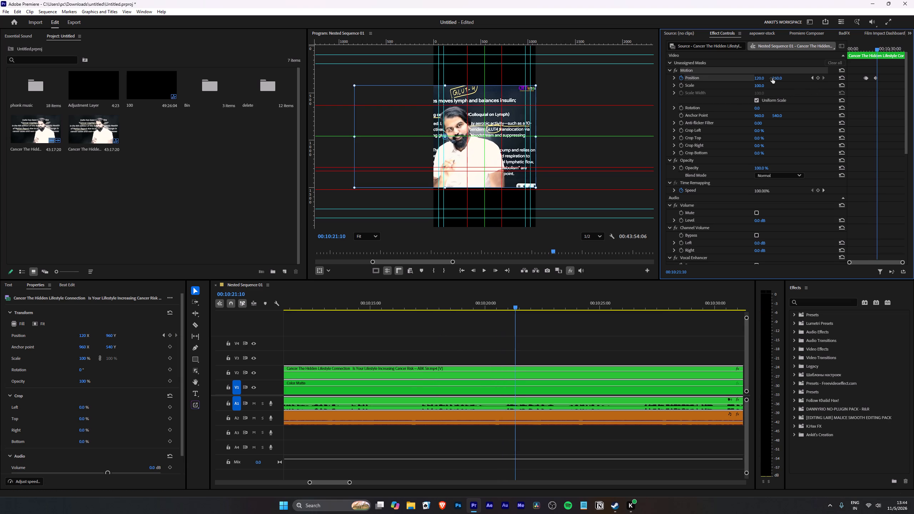
drag(762, 80, 874, 88)
key(space)
scroll(545, 347, down, 3)
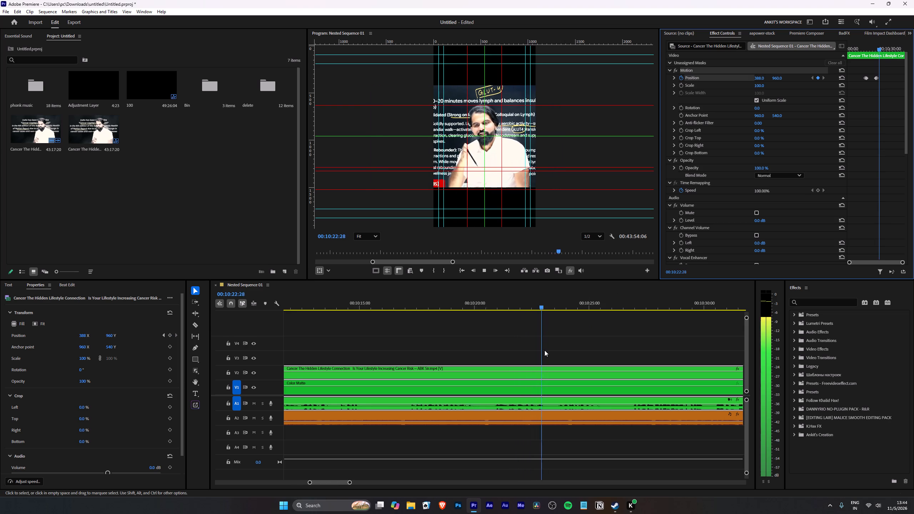
Play to the speaker's next move and add a Position keyframe holding 388 at 00:10:27:15.
scroll(544, 350, down, 13)
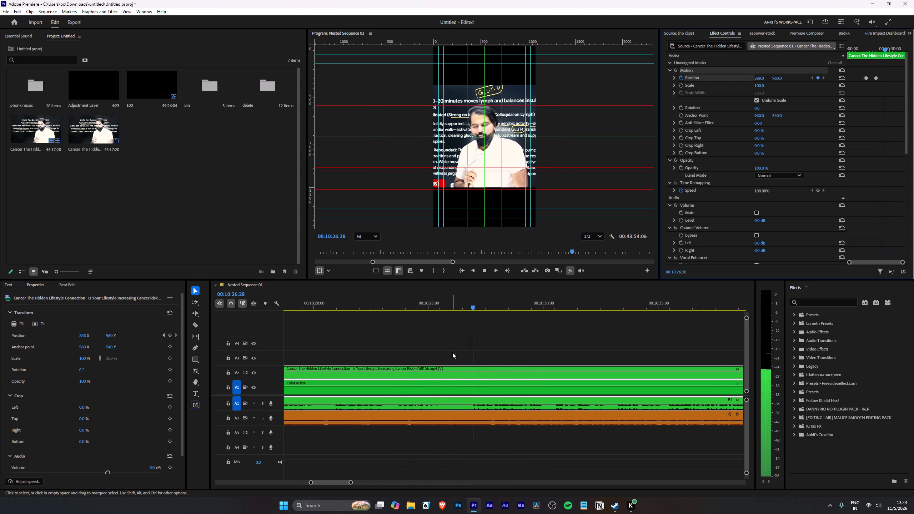
key(space)
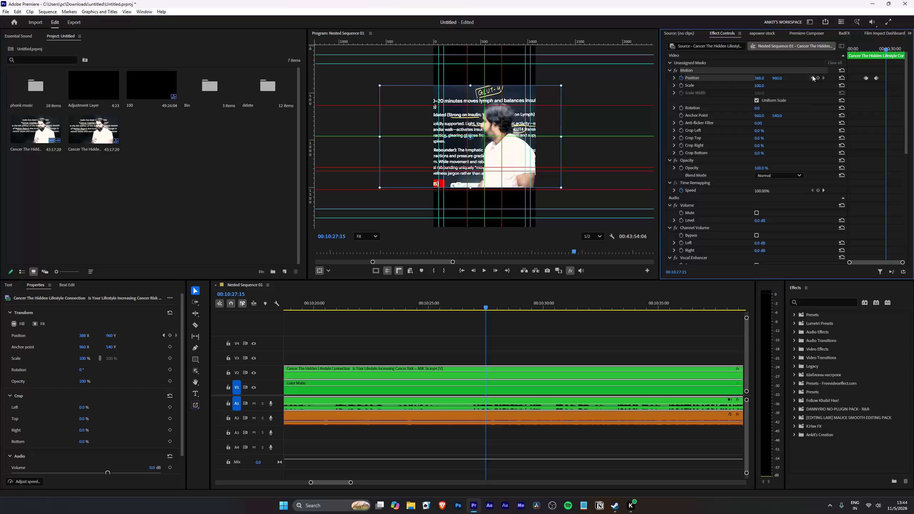
click(819, 77)
Set the horizontal Position to 120 at 00:10:28:13.
key(space)
key(space)
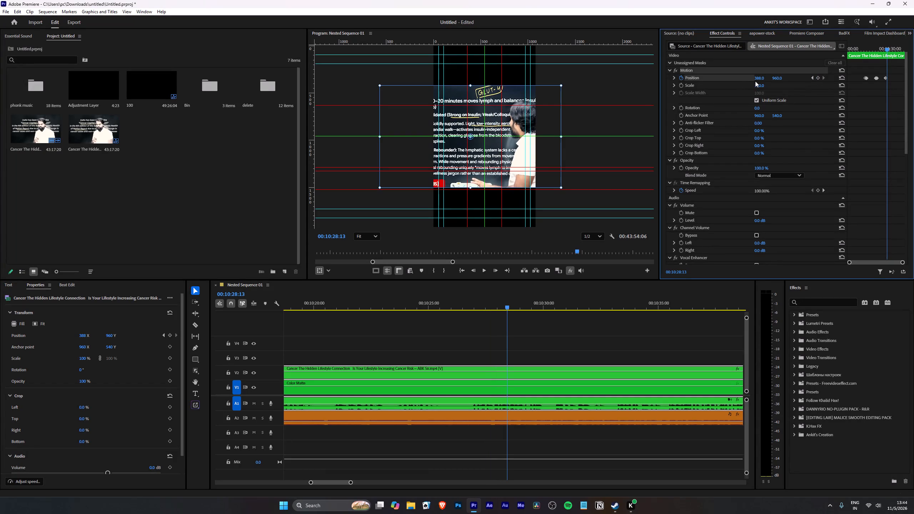
drag(759, 76, 689, 92)
click(762, 77)
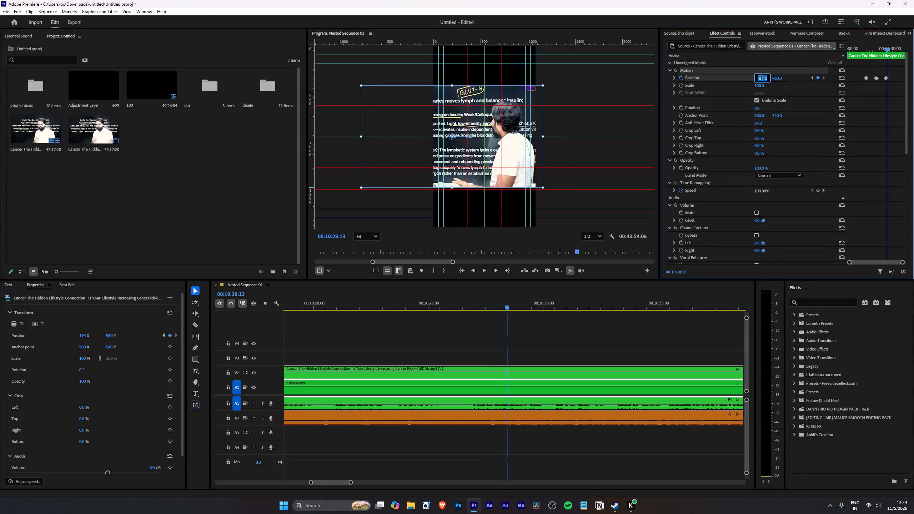
text(120)
key(Return)
Play to the speaker's next move, step back a few frames and add a Position keyframe holding 120 at about 00:10:29:10.
key(space)
key(space)
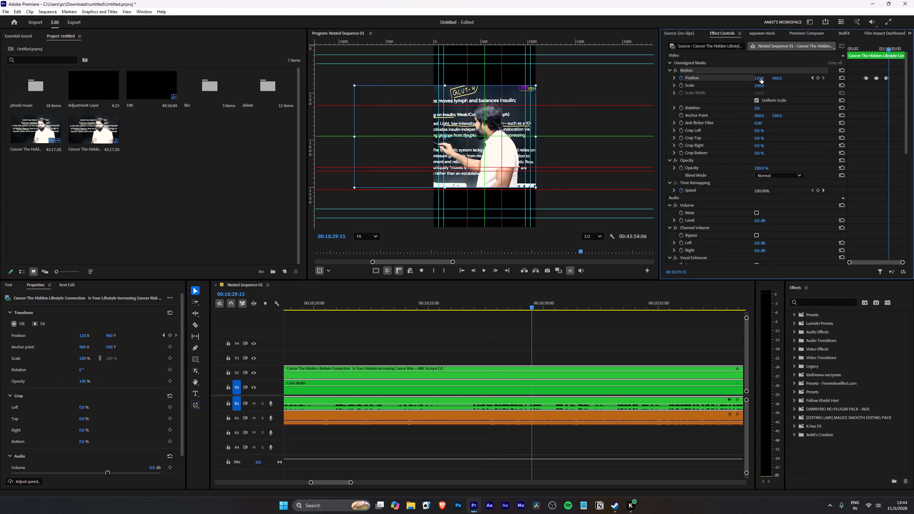
key(Left)
key(Left)
key(Left)
key(Left)
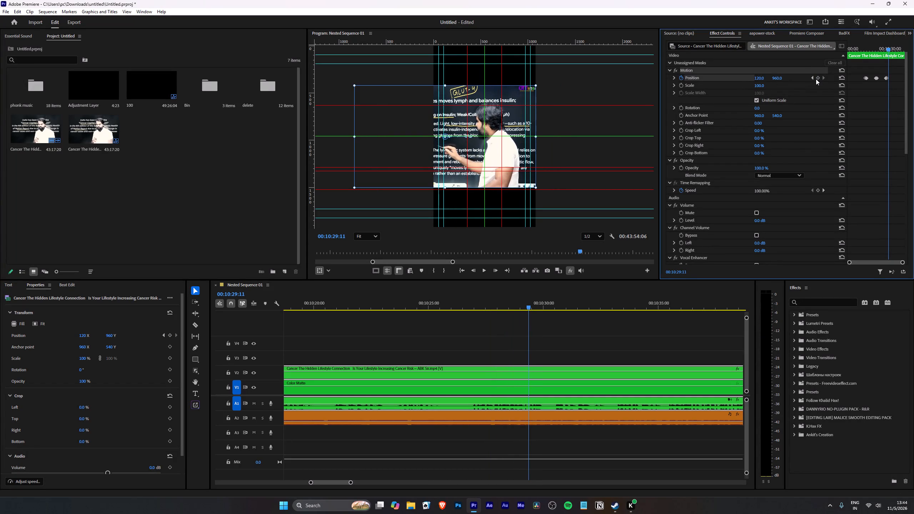
key(Left)
click(816, 79)
Set the horizontal Position to 210 at 00:10:30:03 and play to the end of the clip to check the framing.
key(space)
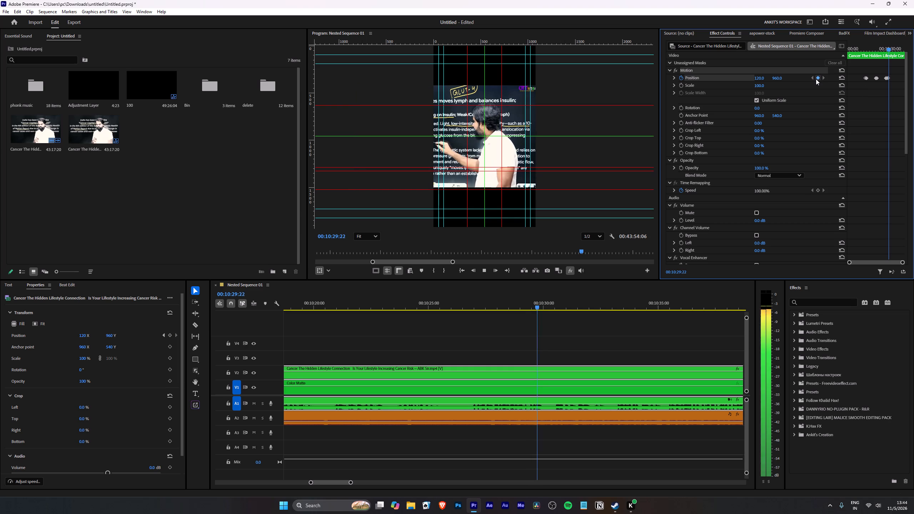
key(space)
drag(759, 76, 801, 80)
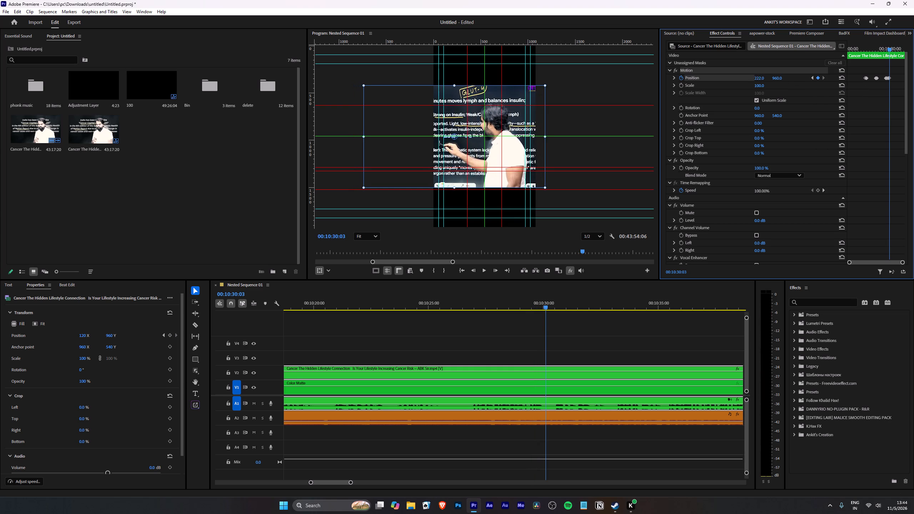
drag(801, 80, 795, 82)
key(space)
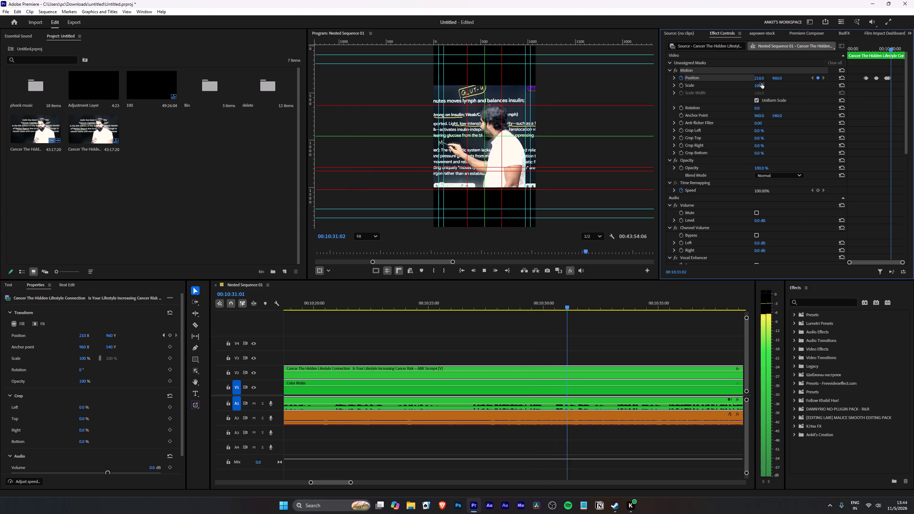
scroll(579, 339, down, 11)
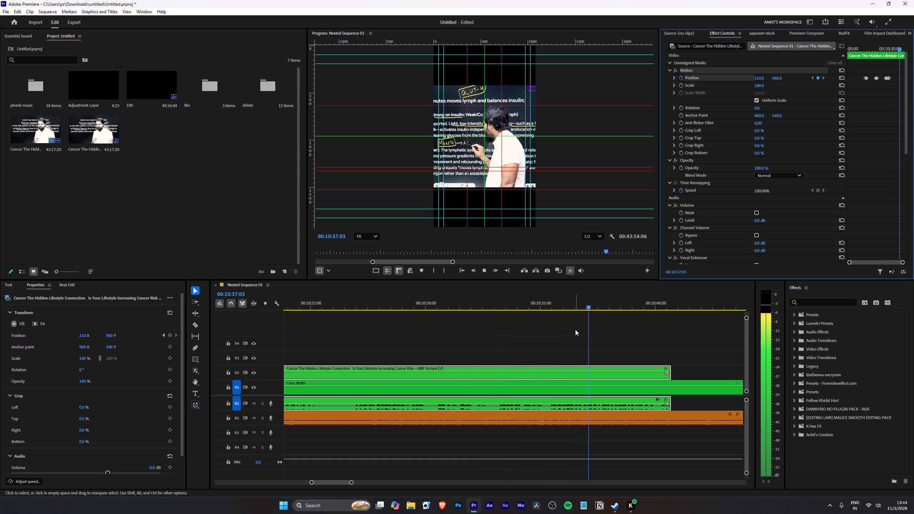
scroll(568, 369, down, 6)
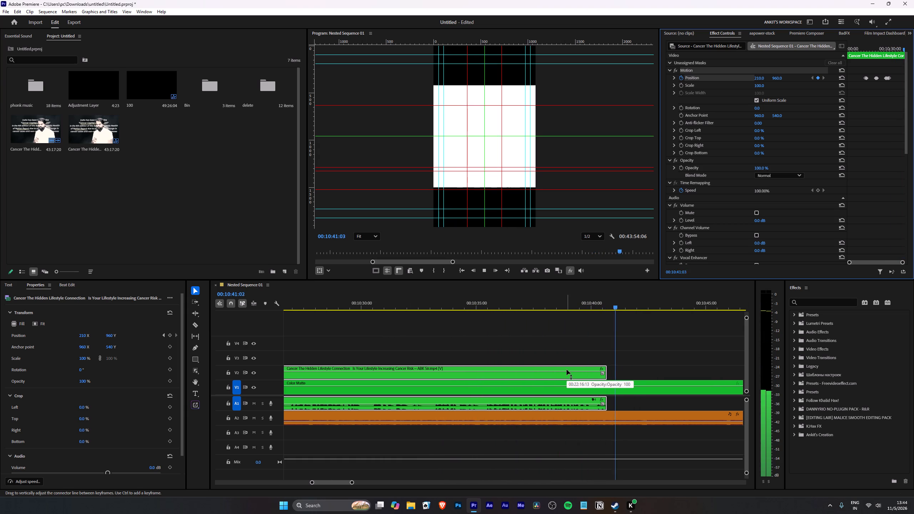
Preview the next lecture clip, starting at 00:11:00:20, and set its horizontal Position to 316.
key(Down)
scroll(435, 374, up, 2)
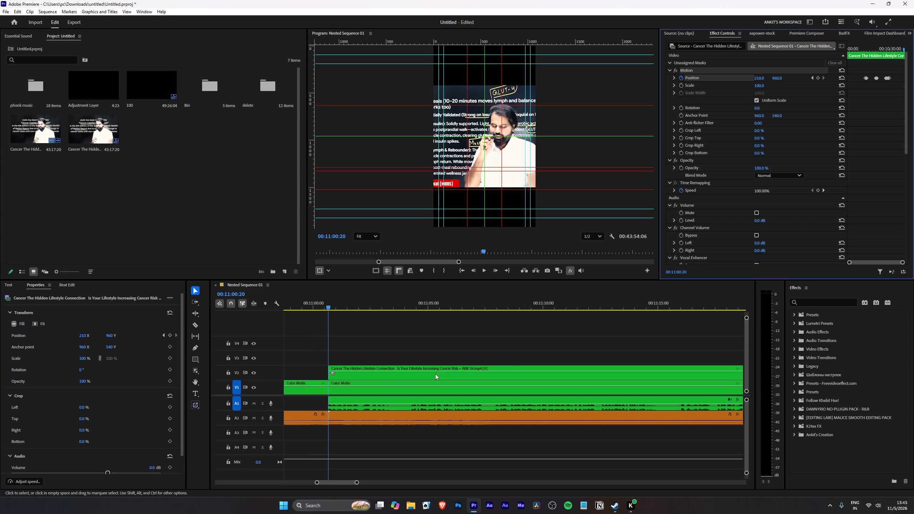
key(space)
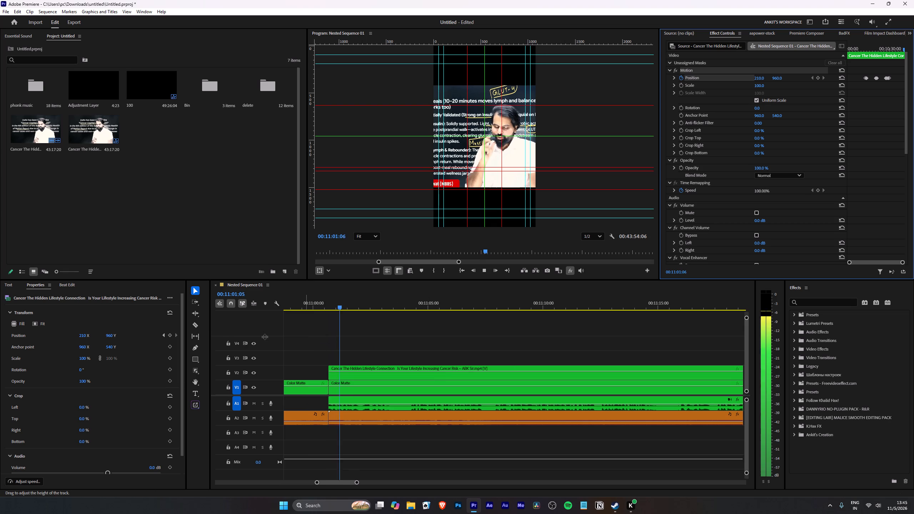
scroll(366, 336, up, 4)
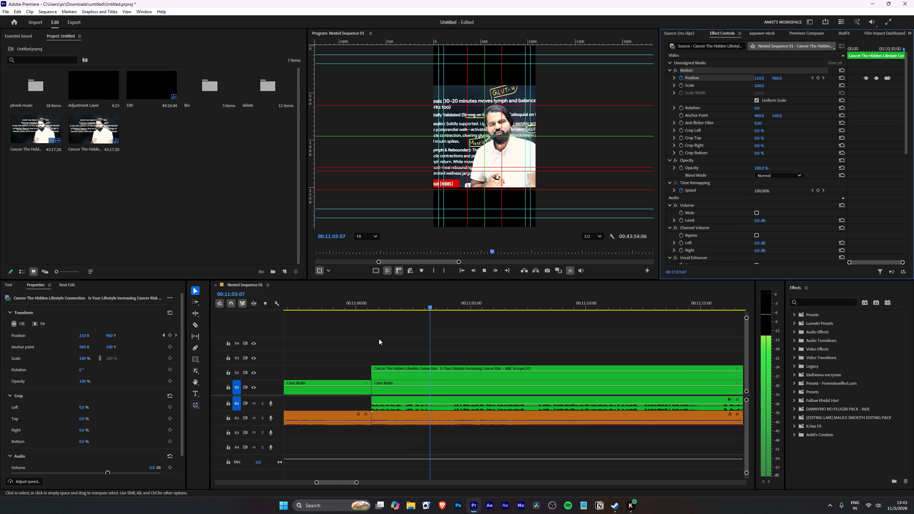
scroll(379, 339, down, 2)
key(Up)
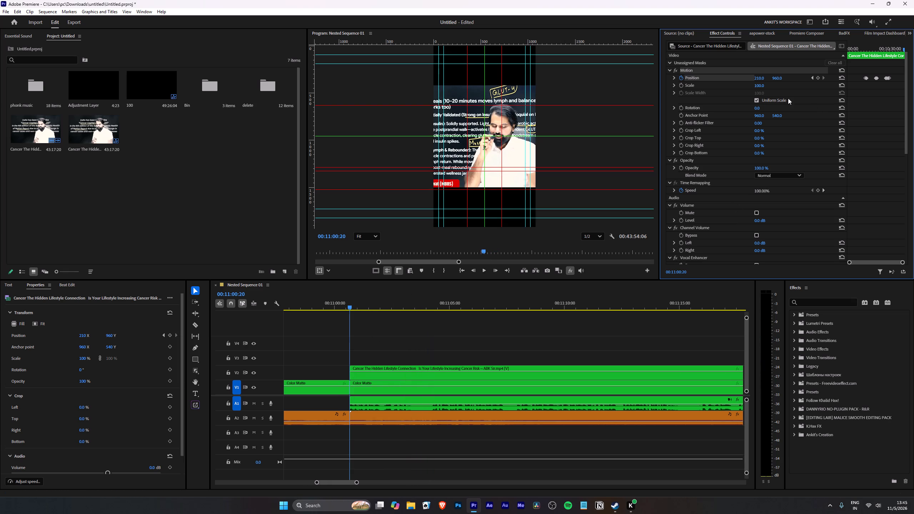
click(602, 373)
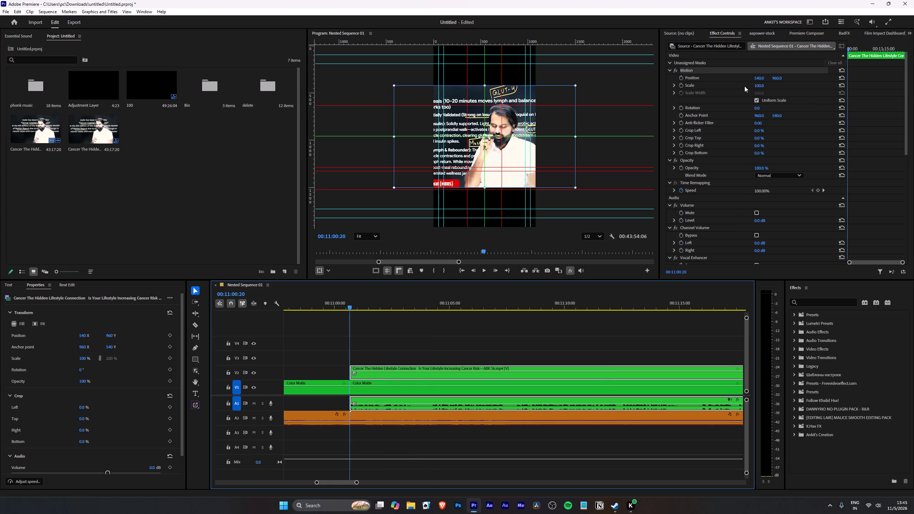
drag(765, 80, 731, 85)
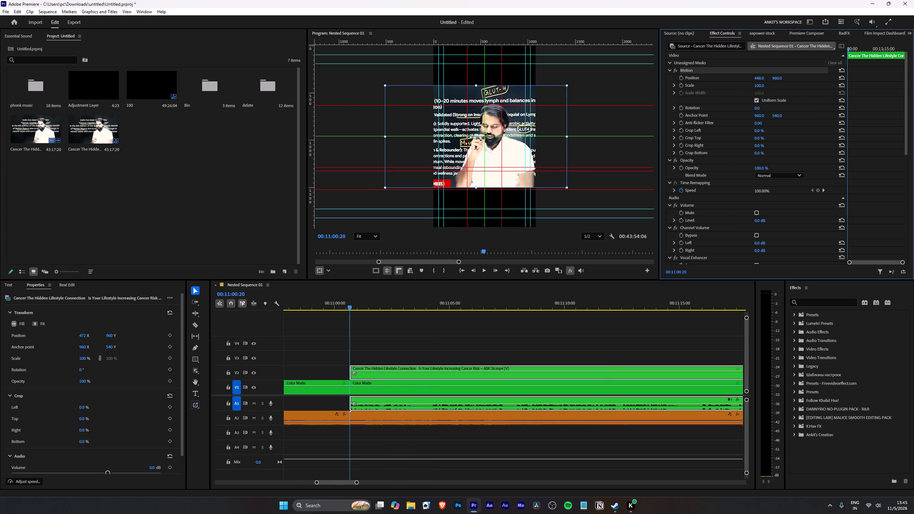
drag(731, 85, 685, 101)
Play to the speaker's next move and turn on Position keyframing with the first keyframe holding 316 at 00:11:12:28.
key(space)
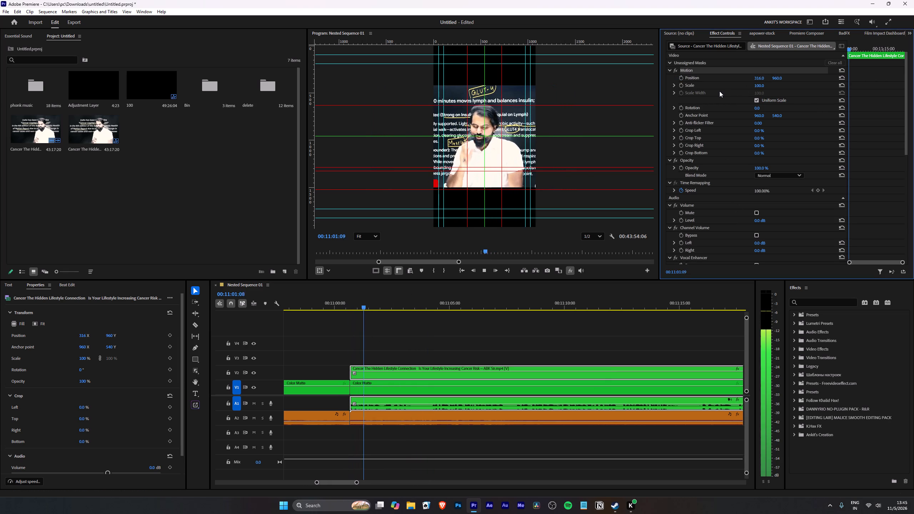
key(l)
scroll(426, 349, down, 8)
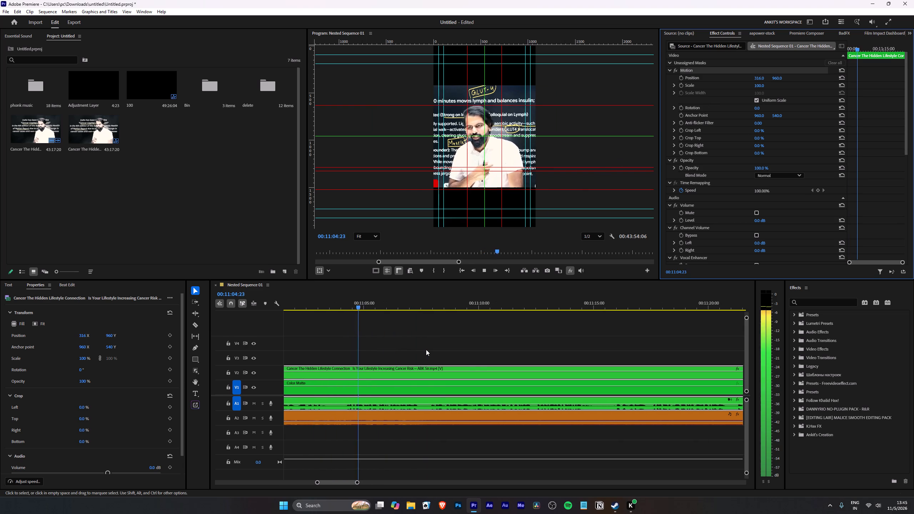
key(l)
scroll(437, 351, down, 6)
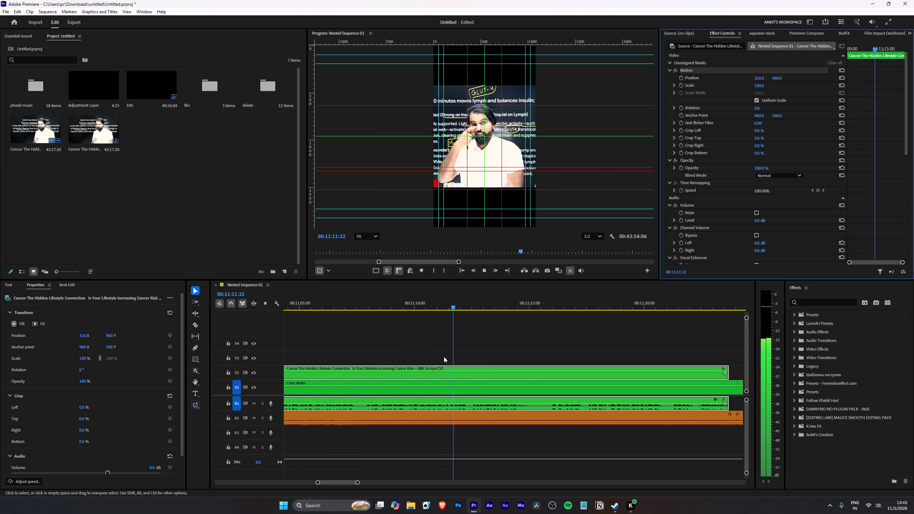
scroll(444, 357, down, 6)
key(space)
drag(385, 307, 367, 307)
key(space)
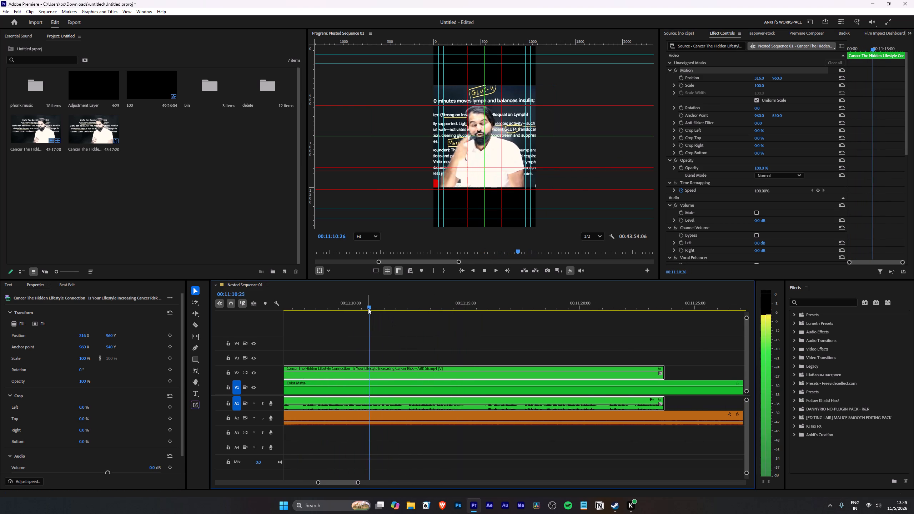
key(space)
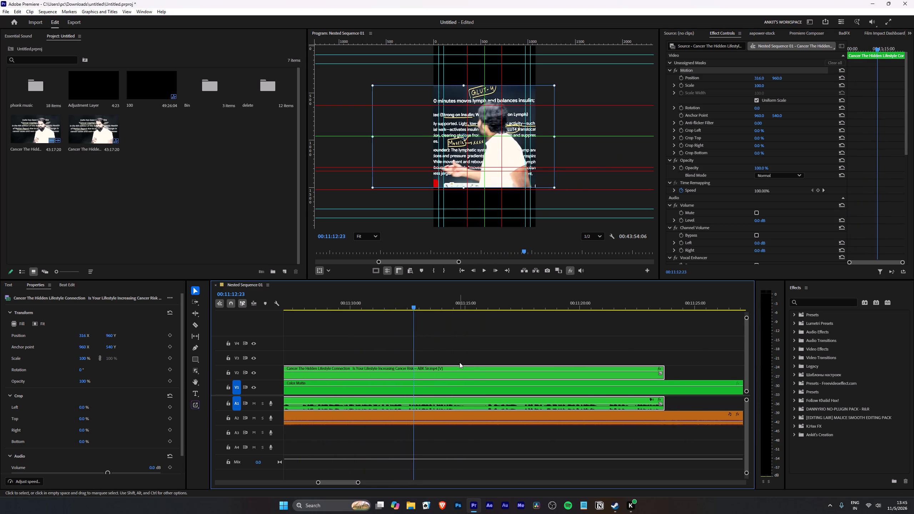
key(space)
key(space)
click(681, 78)
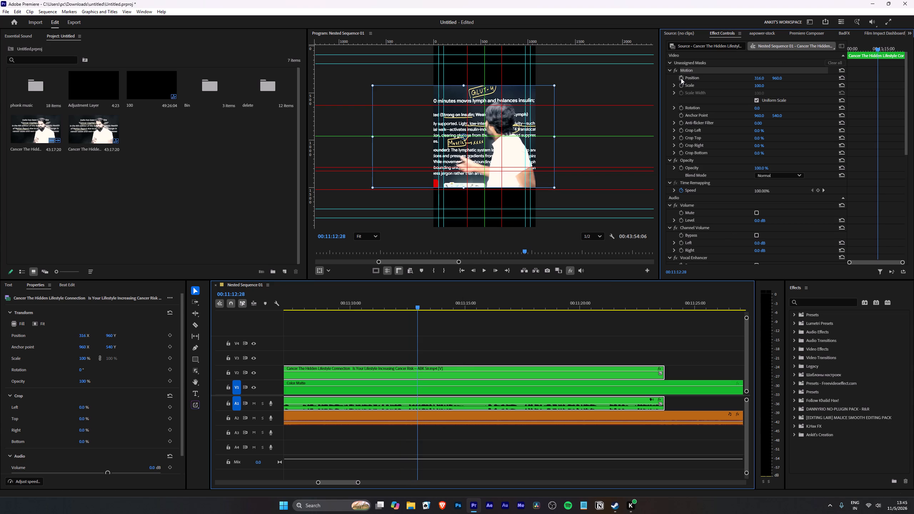
Set the horizontal Position to 120 at 00:11:13:25.
key(space)
key(space)
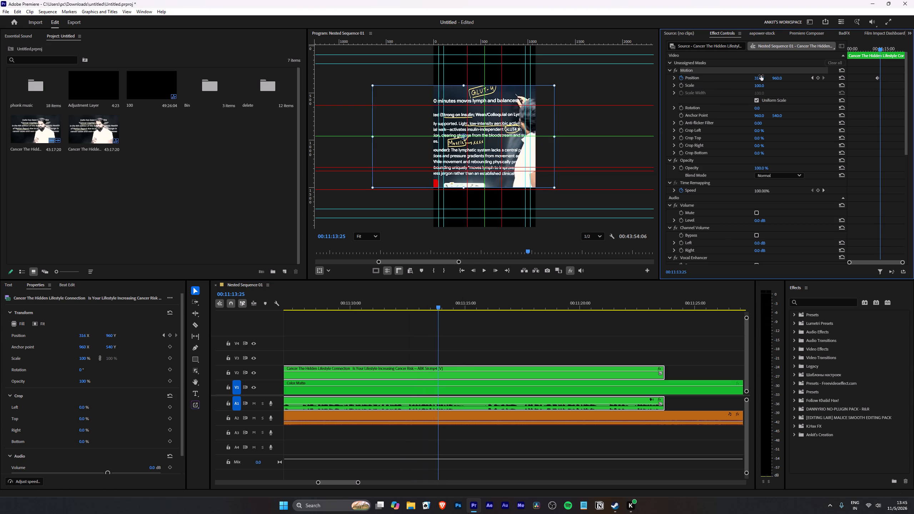
click(761, 75)
text(120)
key(Return)
Play to the speaker's next move and add a Position keyframe holding 120 at 00:11:17:15.
key(space)
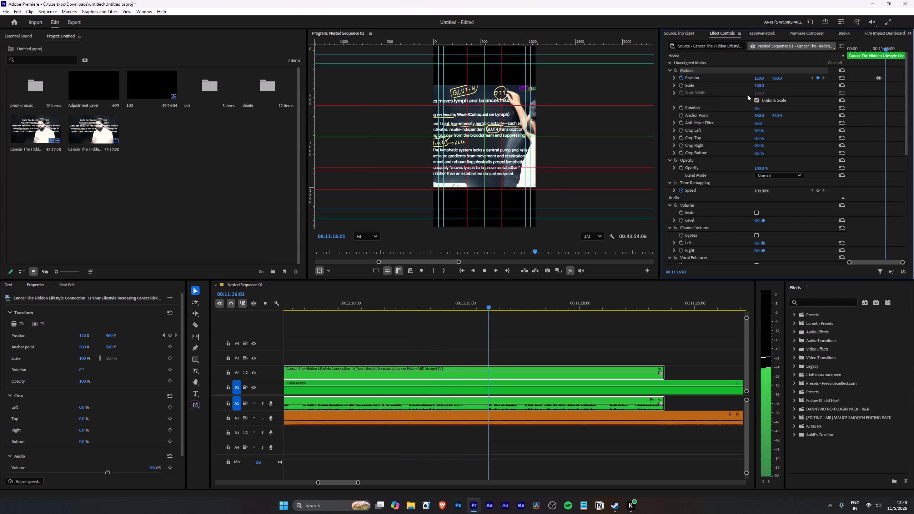
key(space)
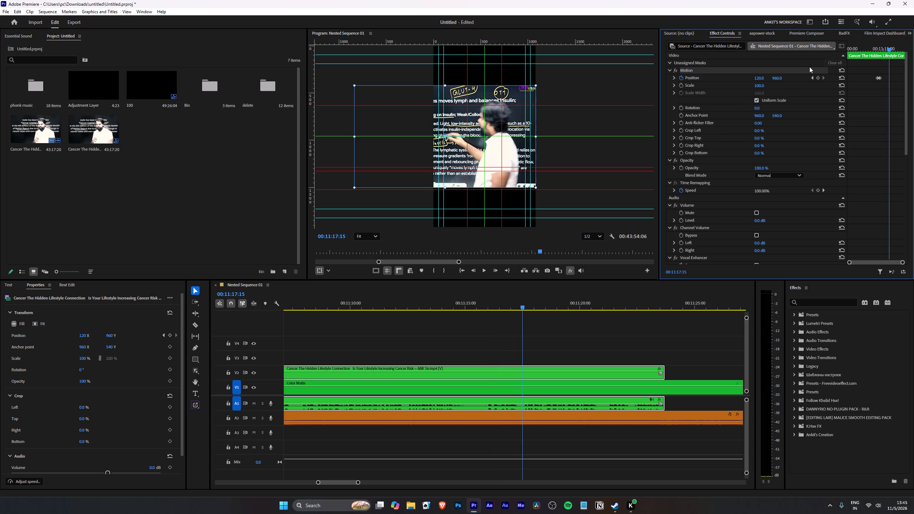
click(819, 77)
Set the horizontal Position to 516 at 00:11:18:05.
key(space)
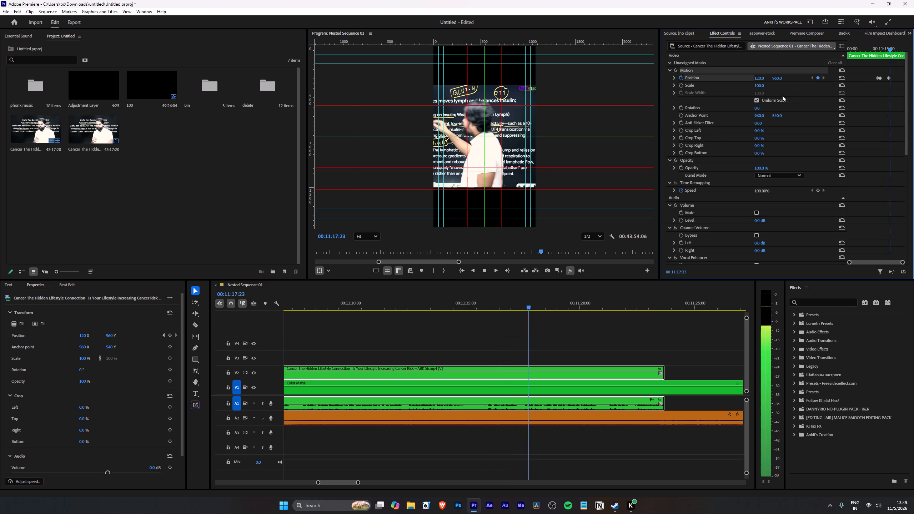
key(space)
drag(759, 78, 899, 82)
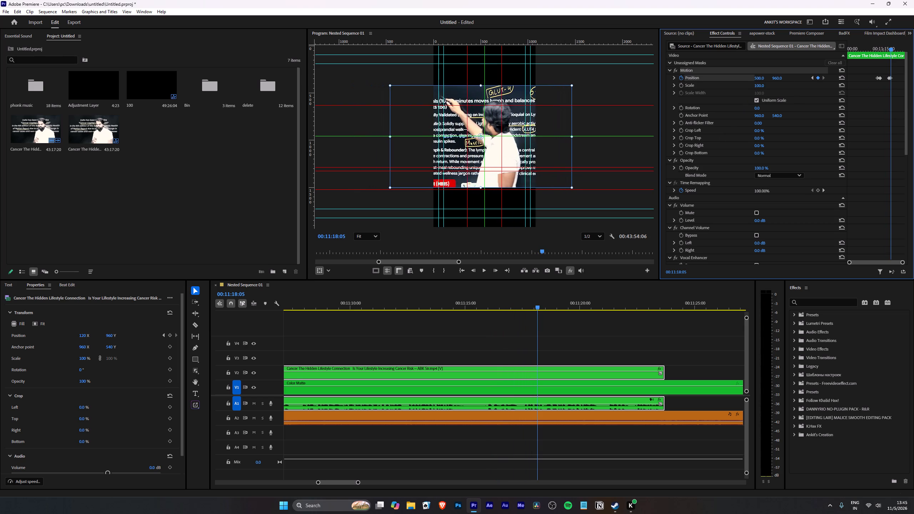
drag(899, 82, 904, 82)
Play to the speaker's next move and add a Position keyframe holding 516 at 00:11:21:24.
key(space)
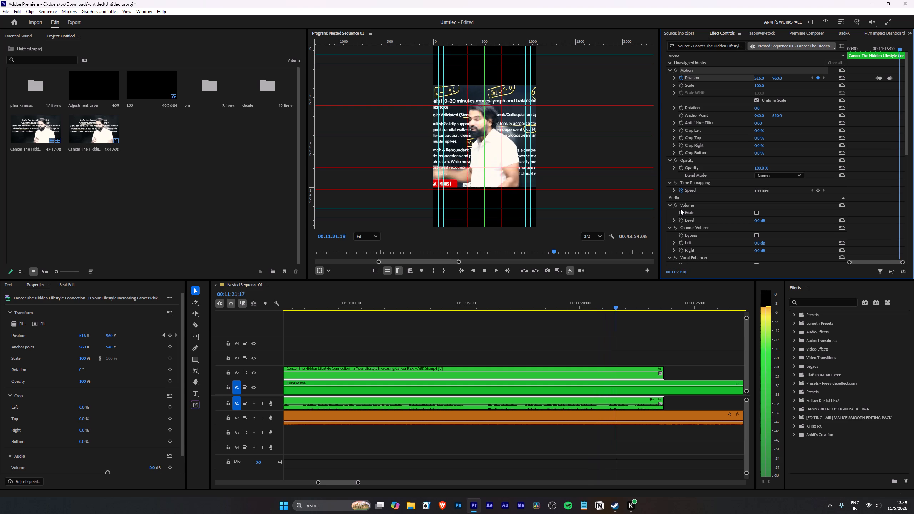
key(space)
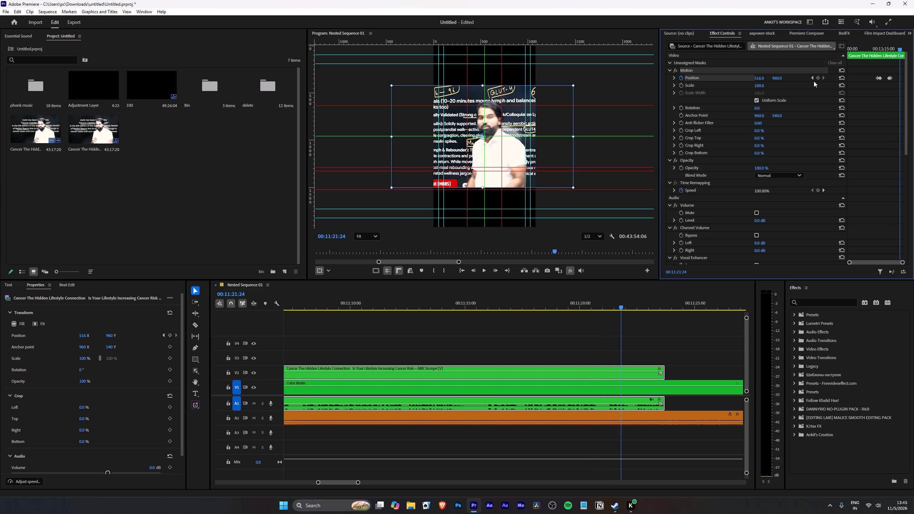
click(817, 77)
Set the horizontal Position to 256 at 00:11:22:10 and play to the end of the clip.
key(space)
key(space)
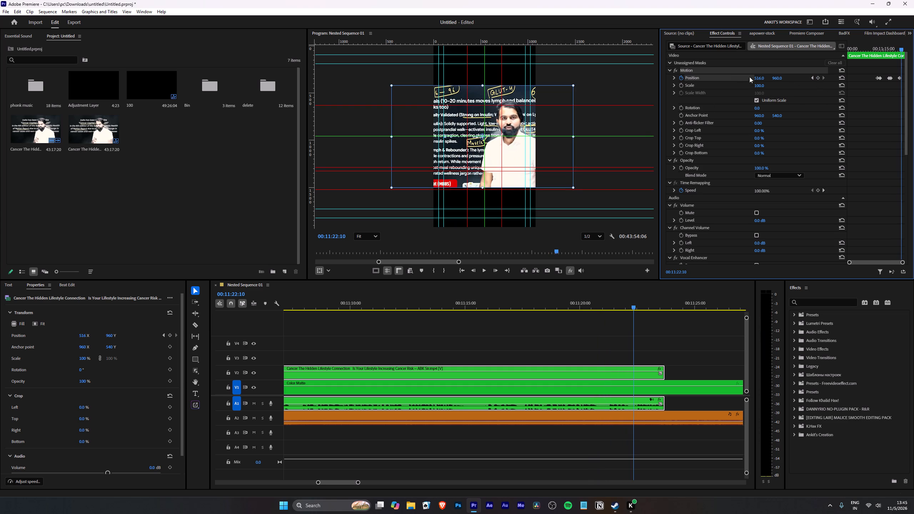
drag(763, 77, 671, 112)
key(space)
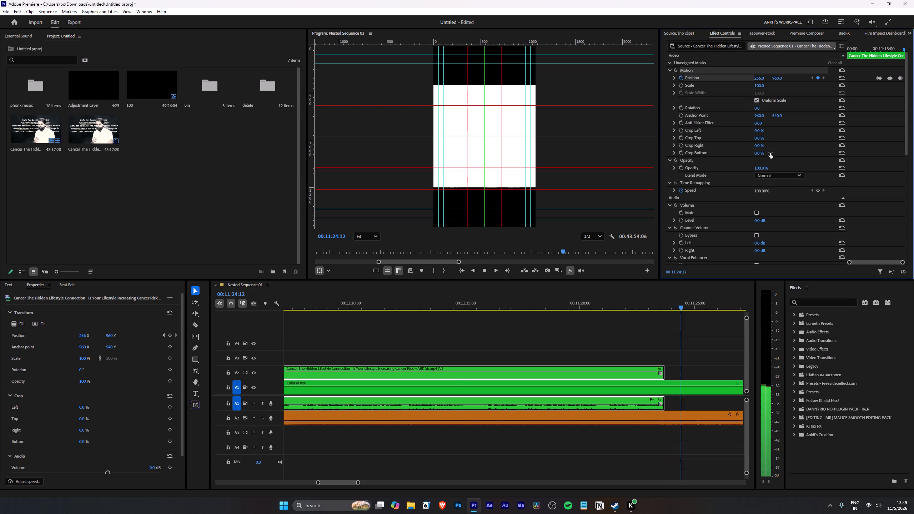
Go to the next lecture clip, at about 00:12:01, and set its horizontal Position to 120.
key(Down)
key(space)
key(space)
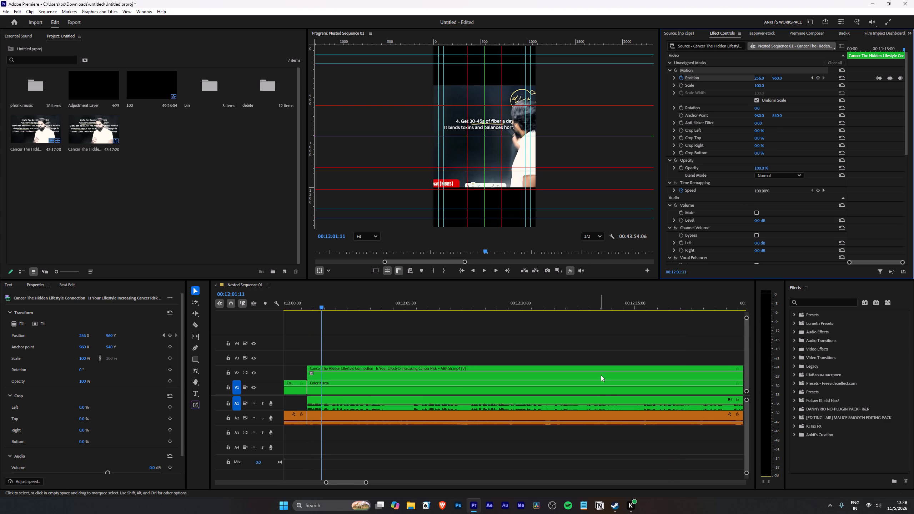
click(609, 392)
click(610, 377)
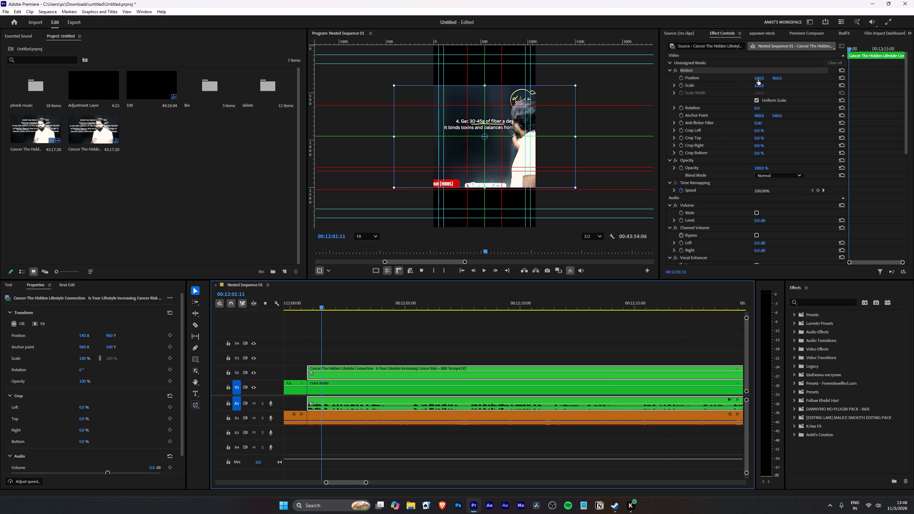
click(759, 80)
text(120)
key(Return)
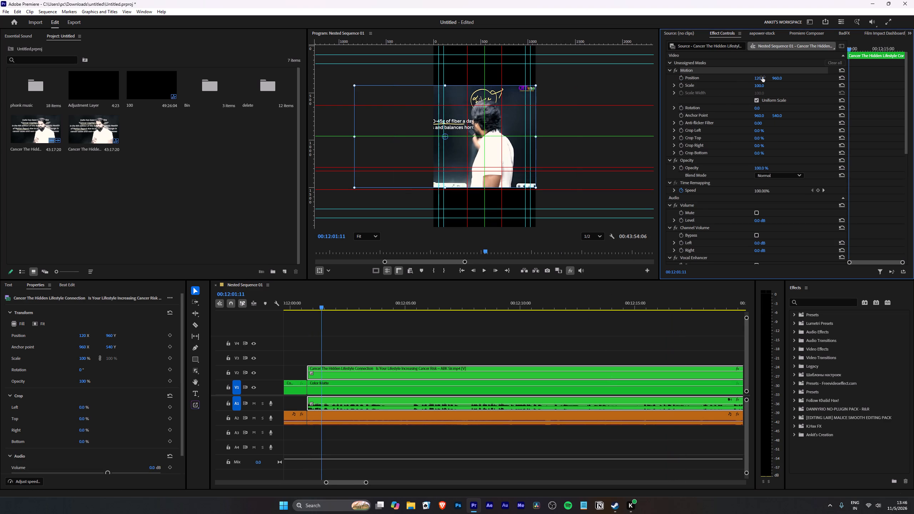
Play to the speaker's move at 00:12:10:01 and turn on Position keyframing at 120.
key(space)
text(l)
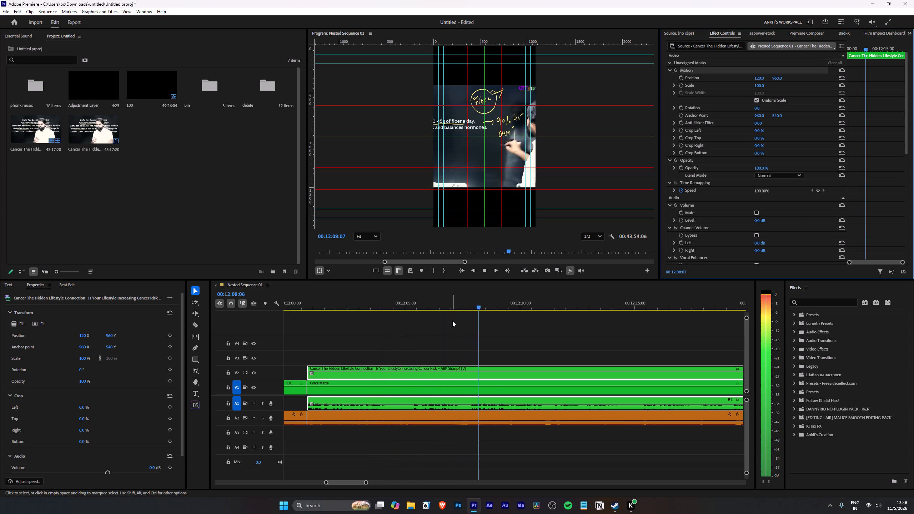
key(space)
key(space)
key(space)
key(space)
key(space)
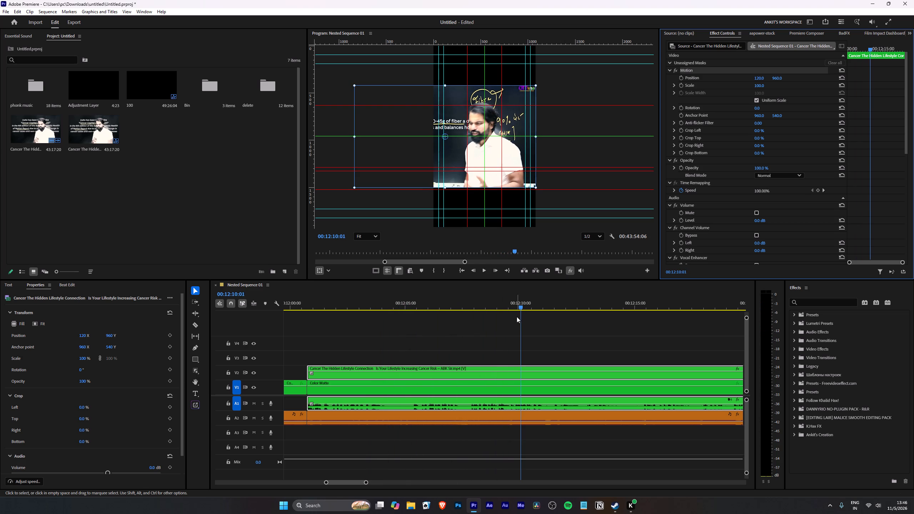
click(682, 77)
Set the horizontal Position to 282 at 00:12:11:00 and play to the end of the clip.
key(space)
key(space)
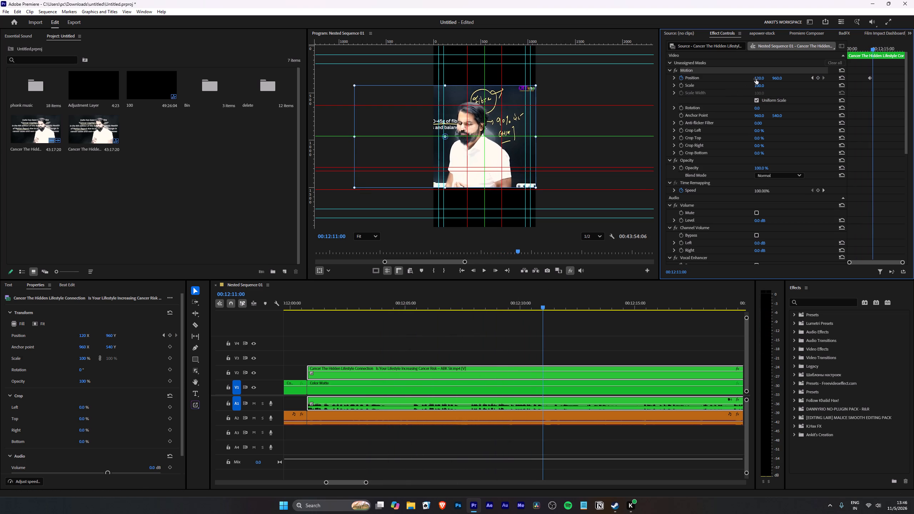
drag(756, 79, 814, 72)
key(space)
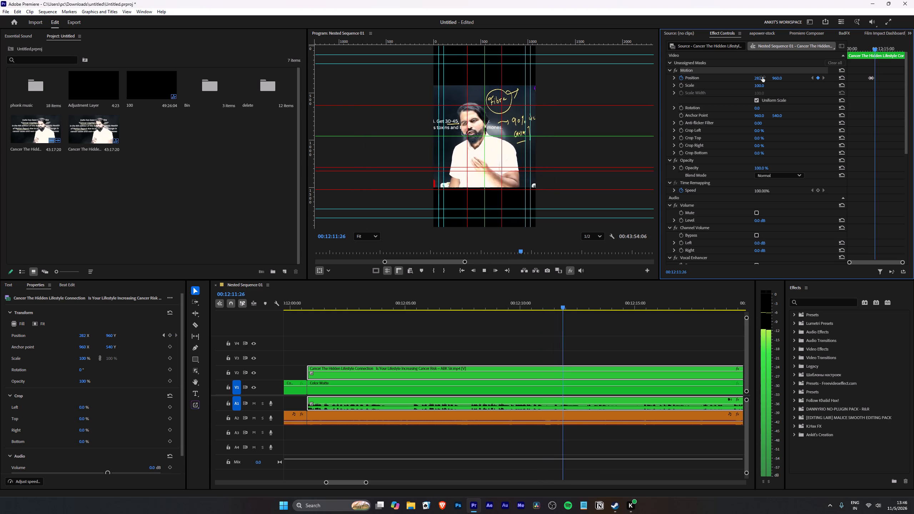
key(l)
scroll(534, 374, down, 6)
key(space)
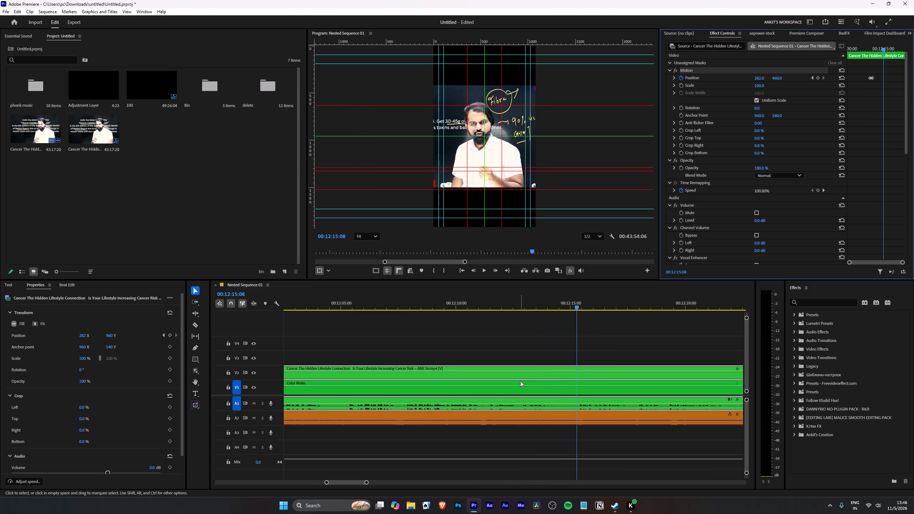
key(space)
scroll(471, 329, down, 6)
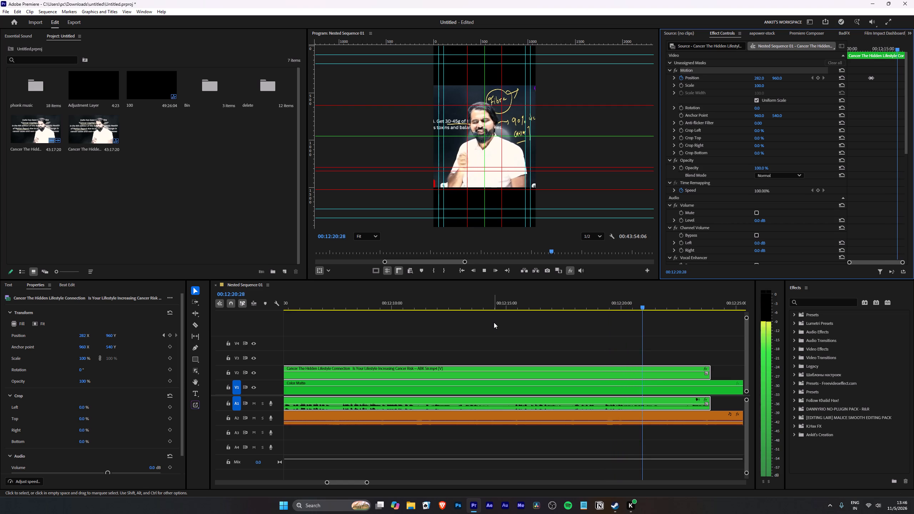
scroll(494, 322, down, 6)
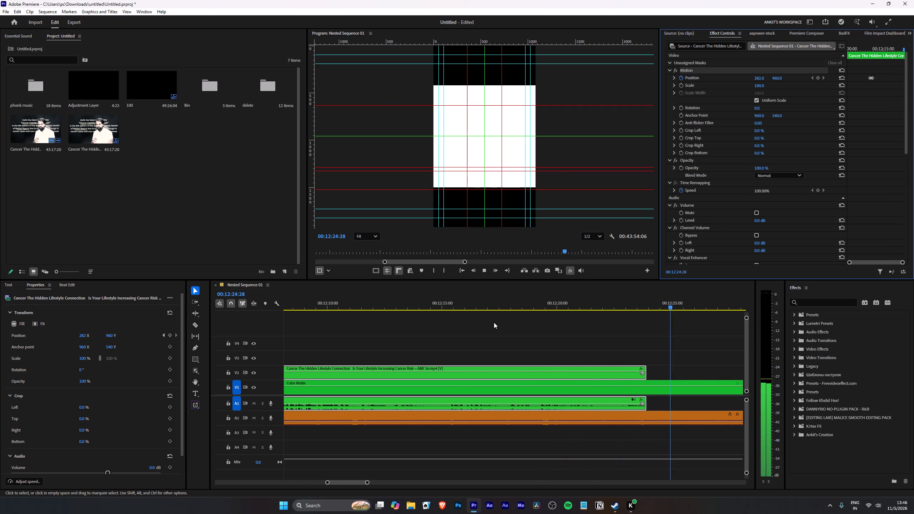
Go to the next lecture clip, at about 00:13:01, and set its horizontal Position to 120.
key(Down)
scroll(494, 322, down, 6)
scroll(494, 322, up, 7)
key(space)
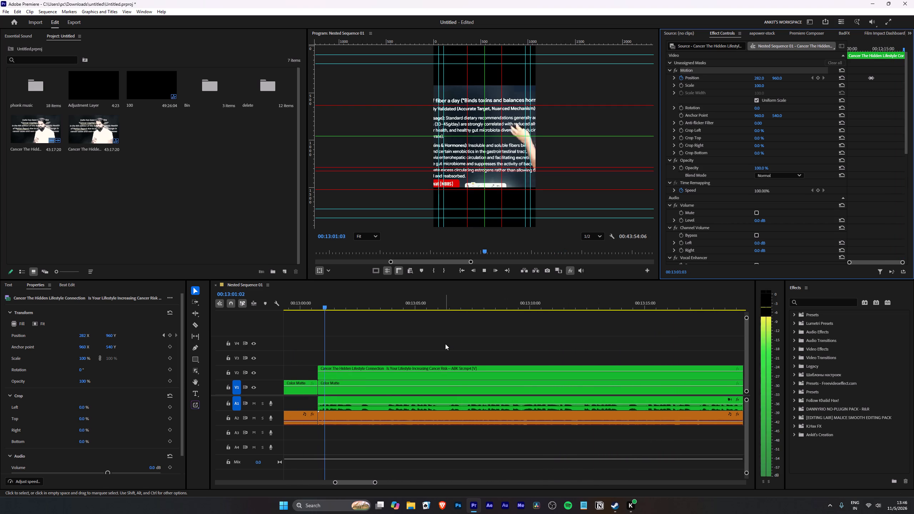
key(space)
click(463, 350)
click(468, 377)
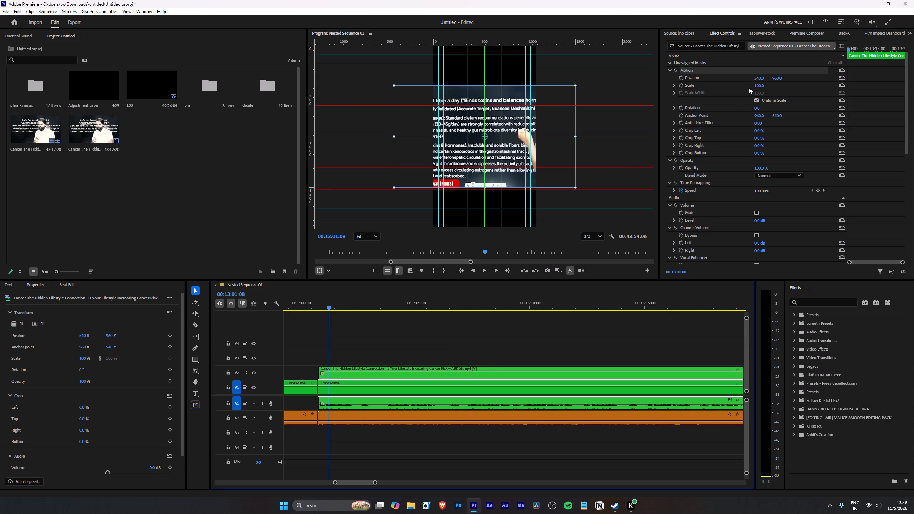
click(757, 77)
text(120)
key(Return)
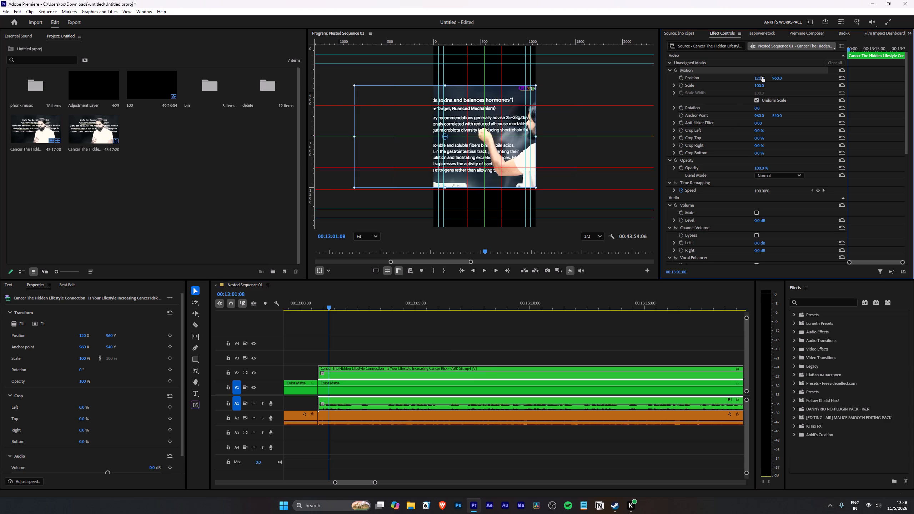
Find where the speaker shifts, at 00:13:04:04, and turn on Position keyframing at 120.
key(space)
key(l)
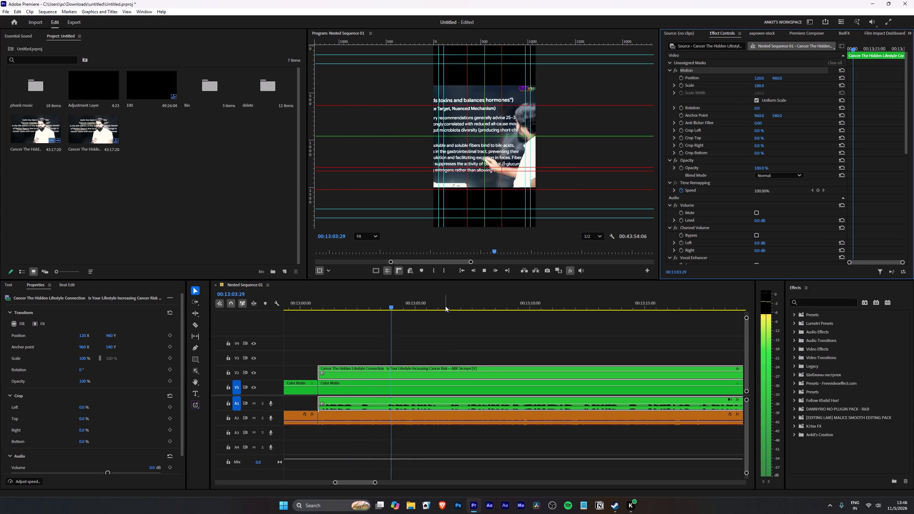
key(space)
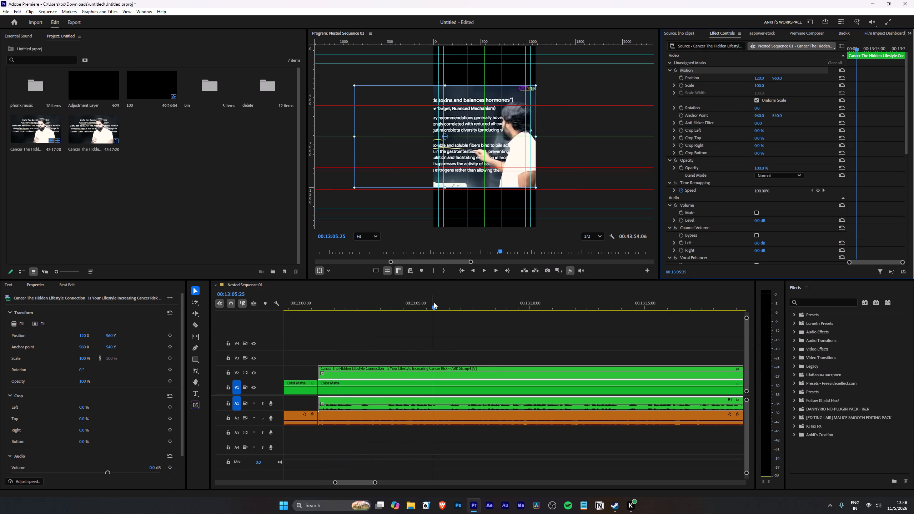
drag(434, 302, 382, 307)
key(space)
key(space)
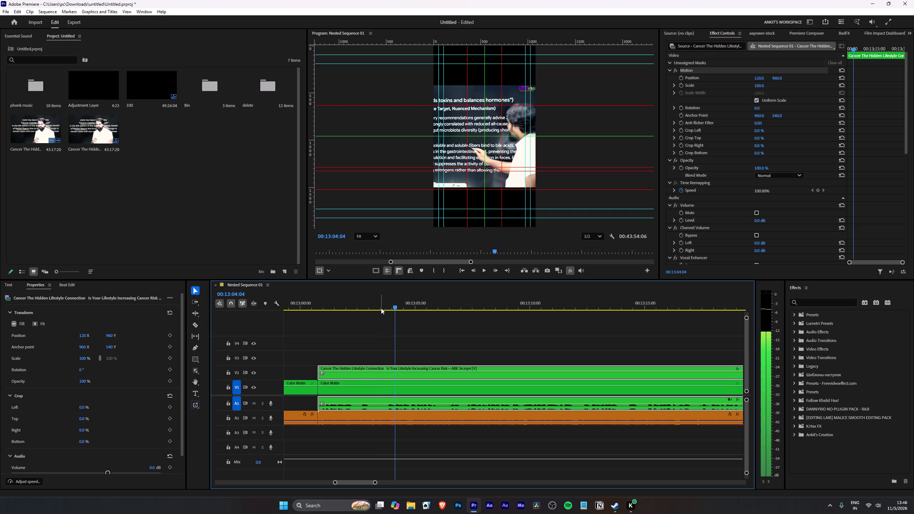
click(679, 77)
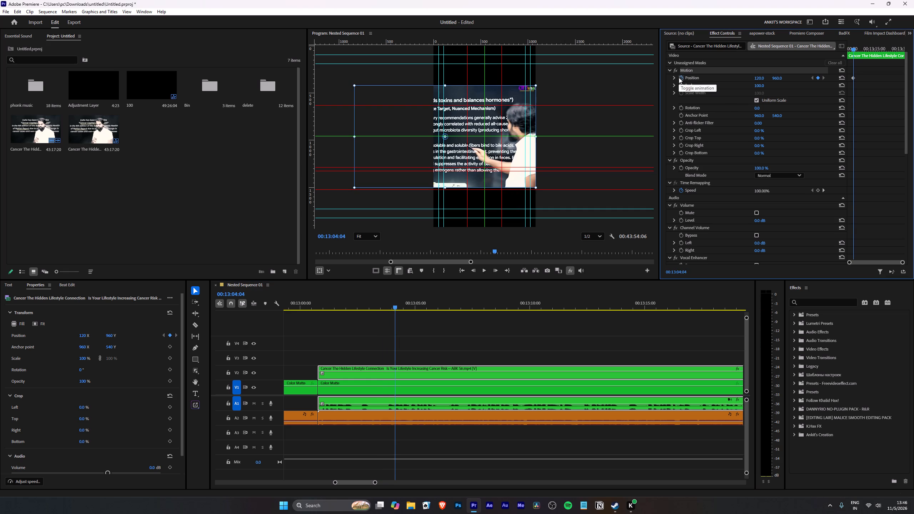
Set the horizontal Position to 194 at 00:13:04:16.
key(space)
key(space)
drag(762, 80, 766, 79)
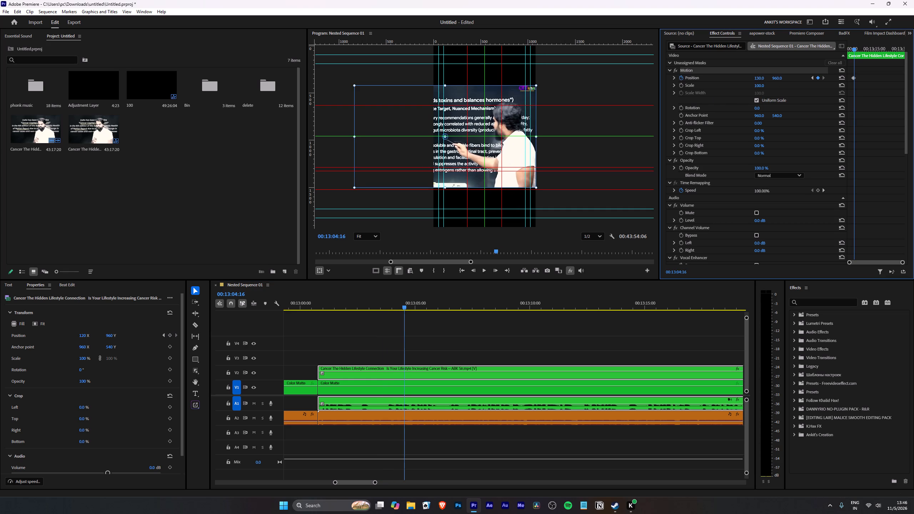
drag(766, 79, 789, 75)
Find the speaker's next move and add a Position keyframe holding 194 at 00:13:06:00.
key(space)
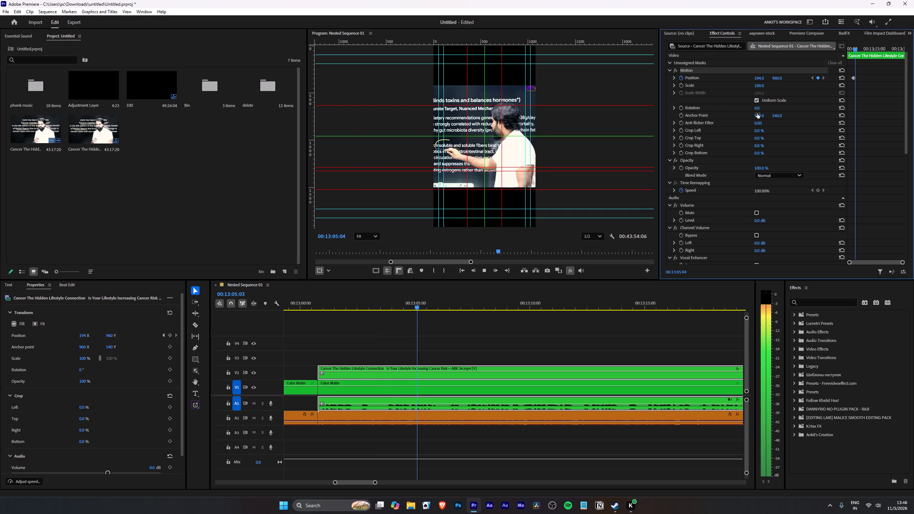
key(space)
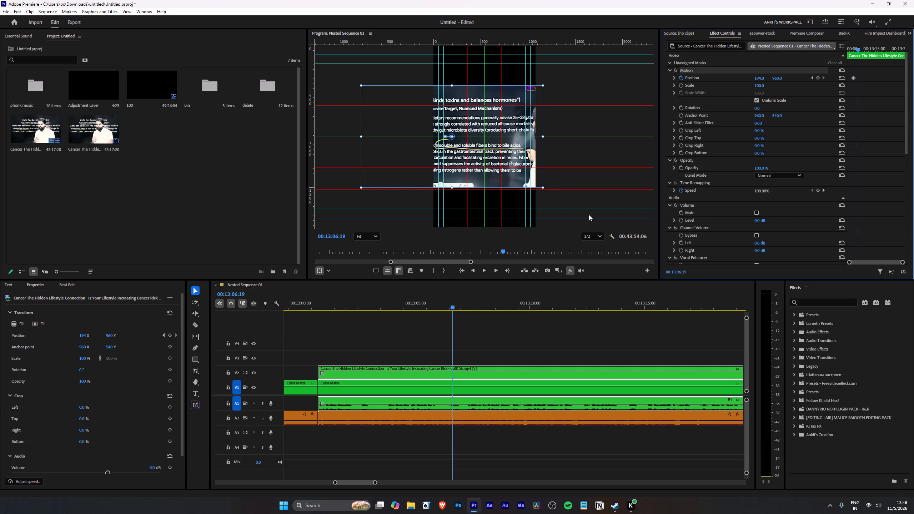
click(445, 304)
key(space)
drag(440, 304, 401, 304)
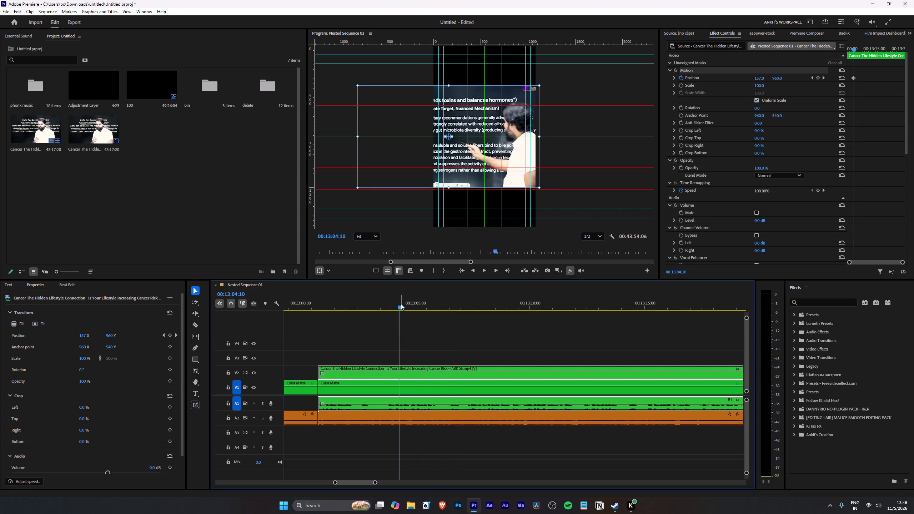
key(space)
key(space)
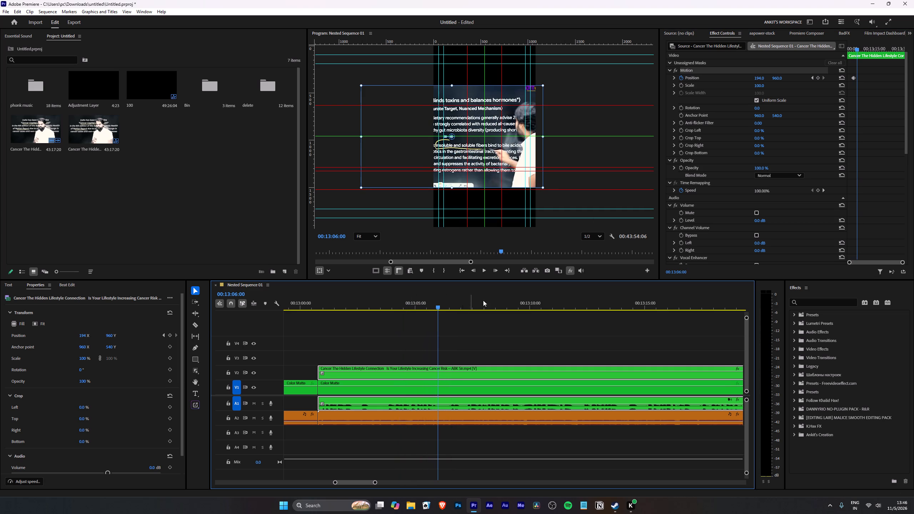
click(819, 77)
Set the horizontal Position to 120 at 00:13:06:20.
key(space)
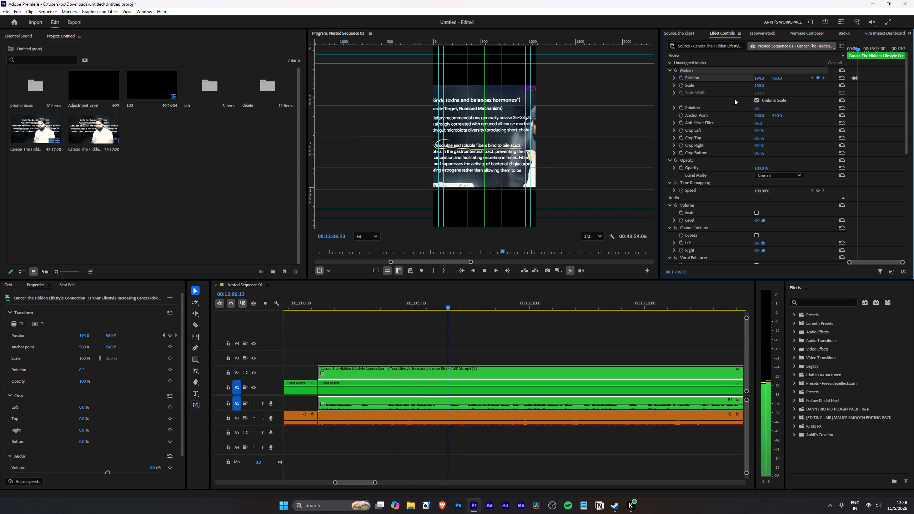
key(space)
click(757, 80)
text(120)
key(Return)
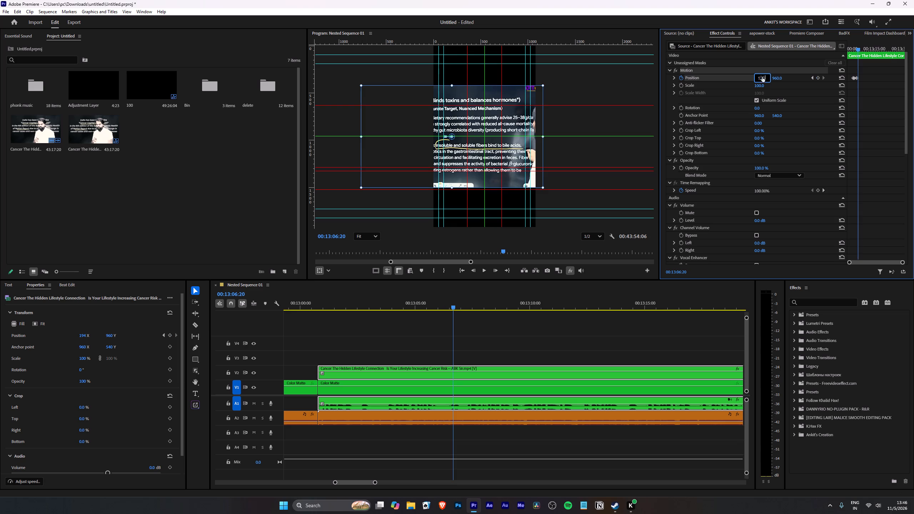
Play to the speaker's next move, step back to 00:13:09:08 and add a Position keyframe holding 120.
key(space)
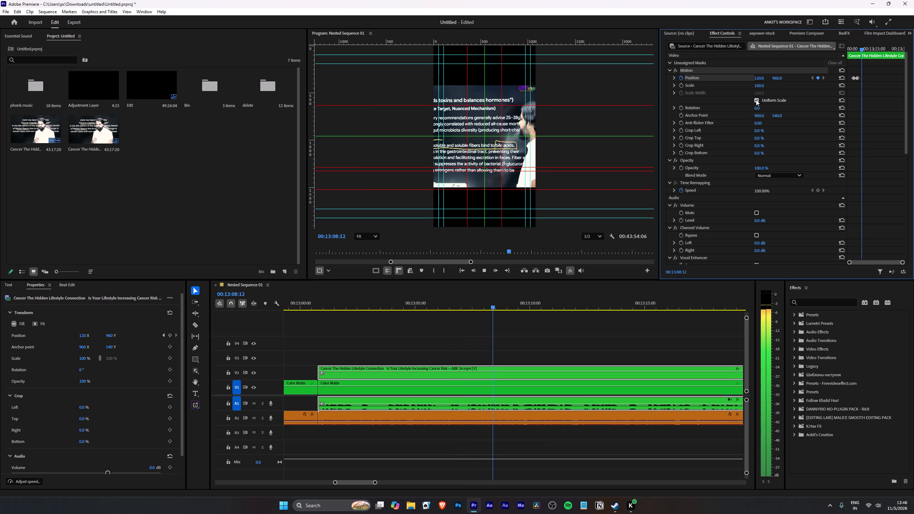
key(space)
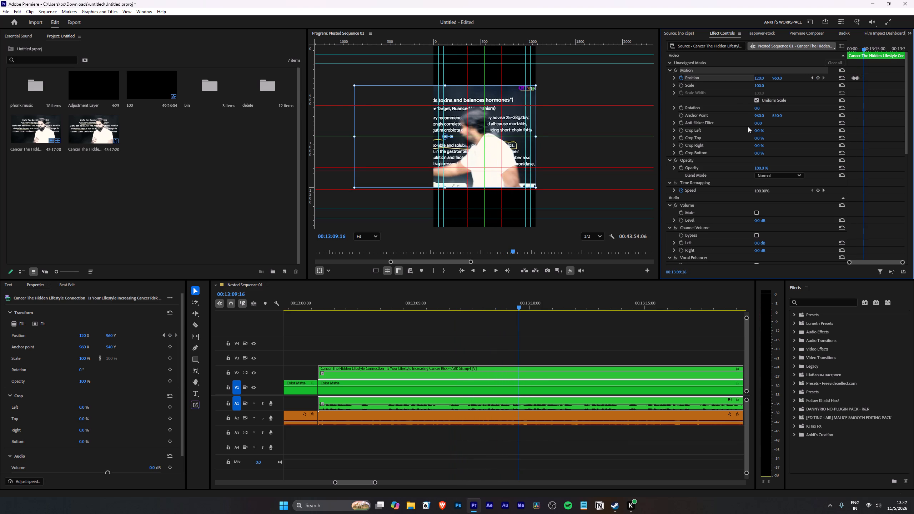
key(Left)
key(Left)
key(Left)
key(Left)
key(Left)
key(Left)
key(Left)
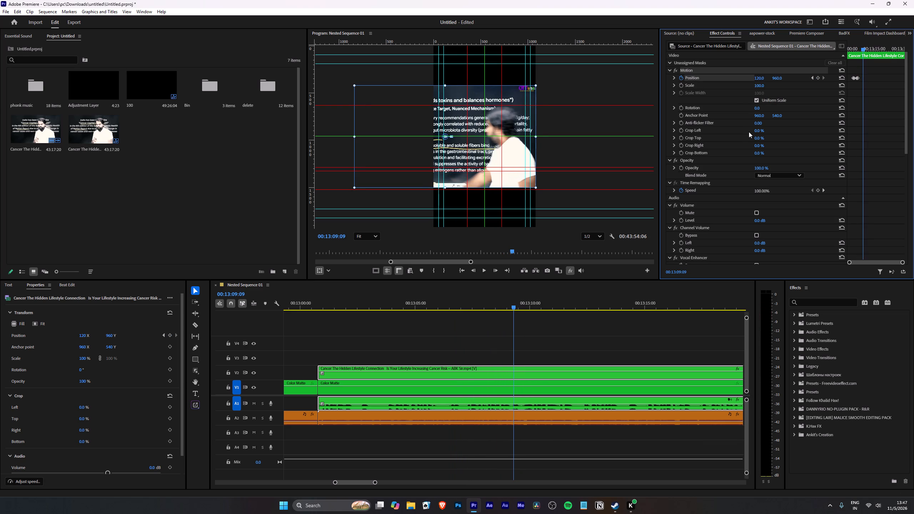
key(Left)
click(819, 77)
Set the horizontal Position to 830 at 00:13:09:22.
key(space)
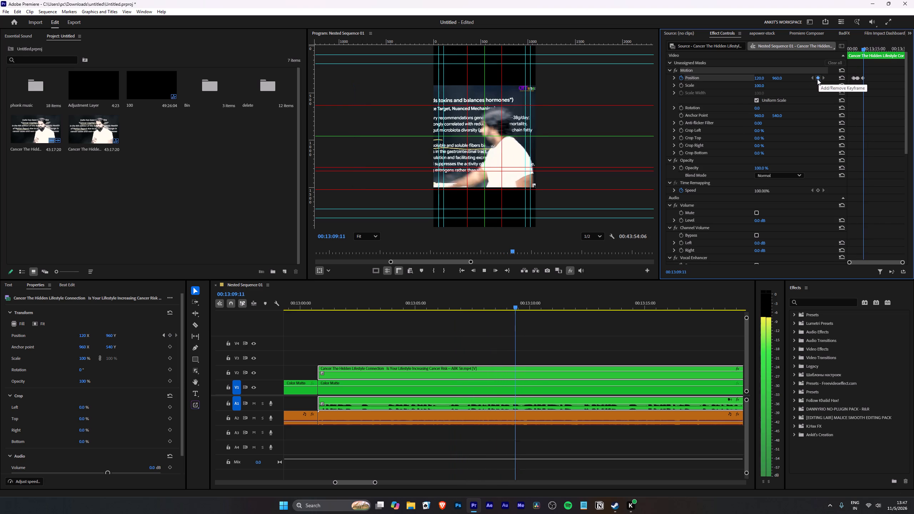
key(space)
drag(760, 79, 882, 91)
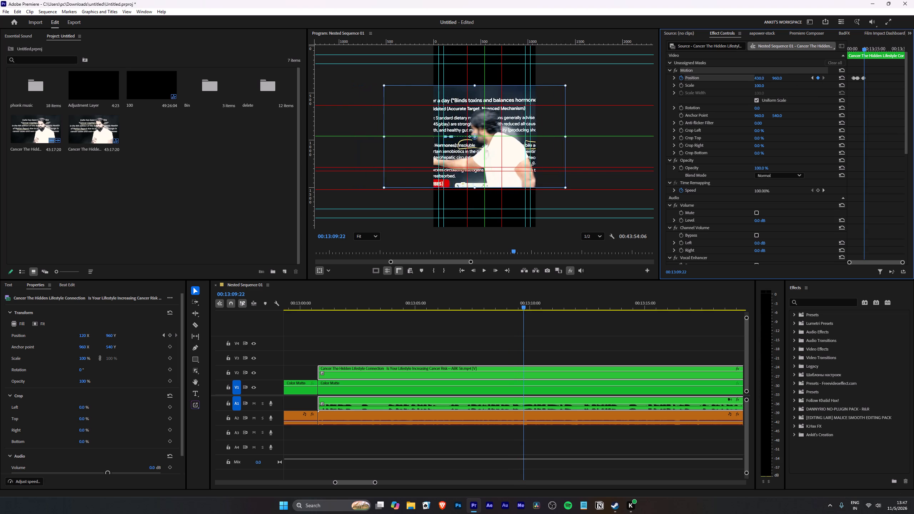
drag(882, 91, 870, 85)
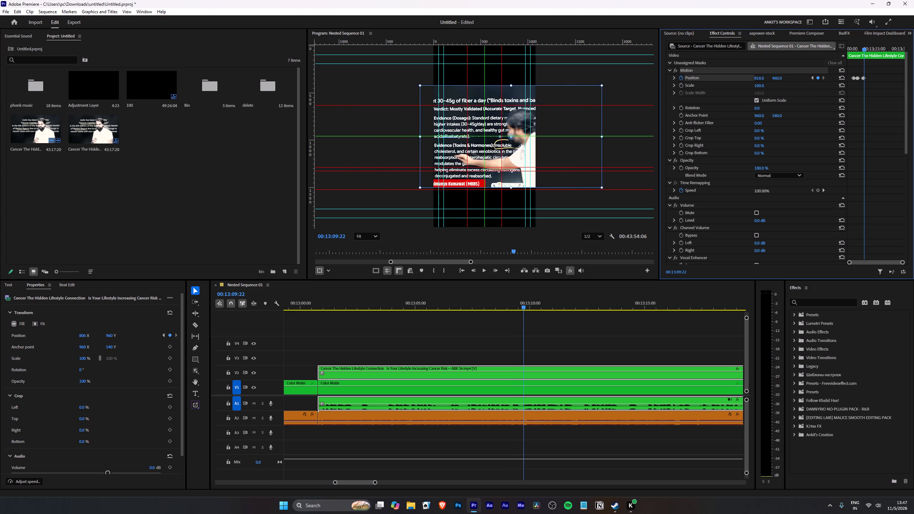
drag(870, 85, 876, 86)
Play on and add a Position keyframe holding 830 at 00:13:11:00.
key(space)
key(space)
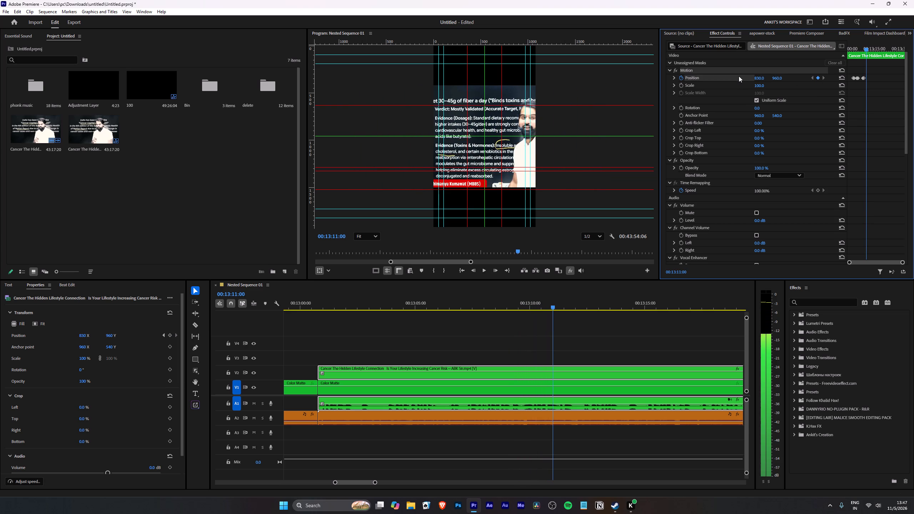
click(817, 80)
Set the horizontal Position to 268 at 00:13:11:21.
key(space)
key(space)
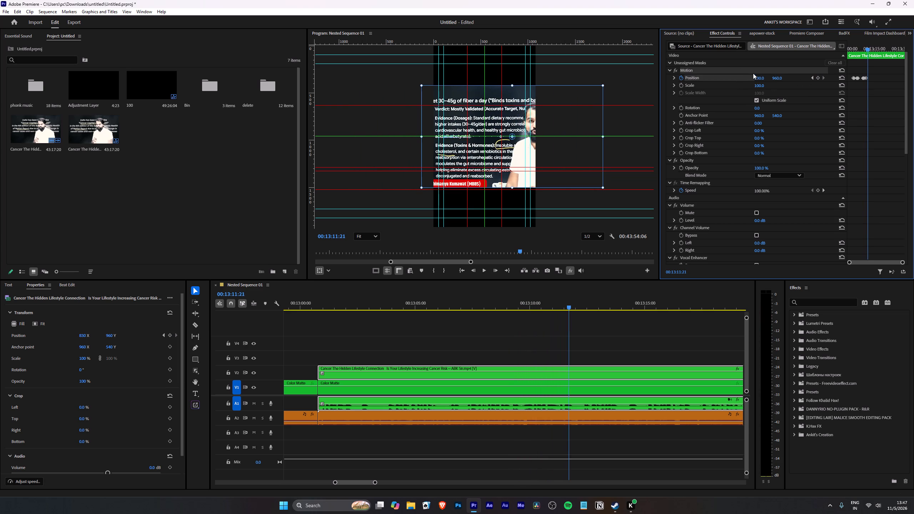
click(759, 76)
text(120)
key(Return)
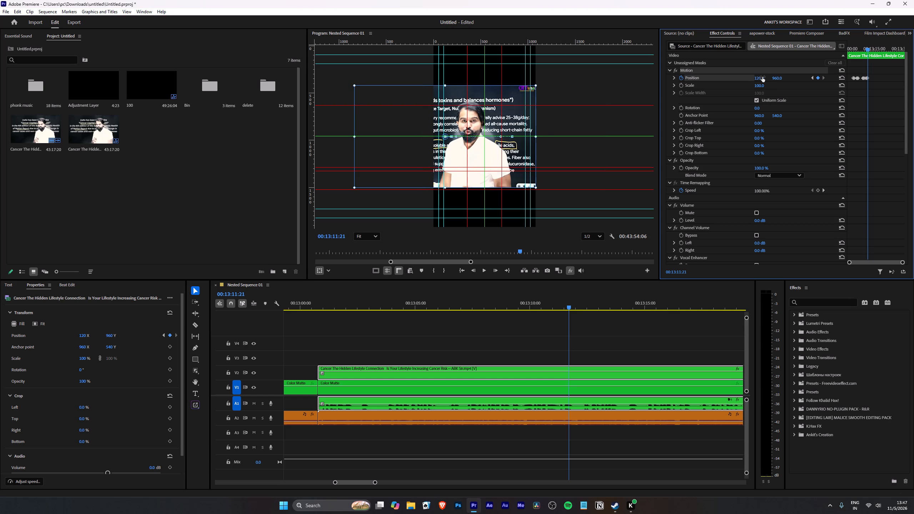
drag(759, 76, 813, 76)
Play to the speaker's next move and add a Position keyframe holding 268 at 00:13:14:08.
key(space)
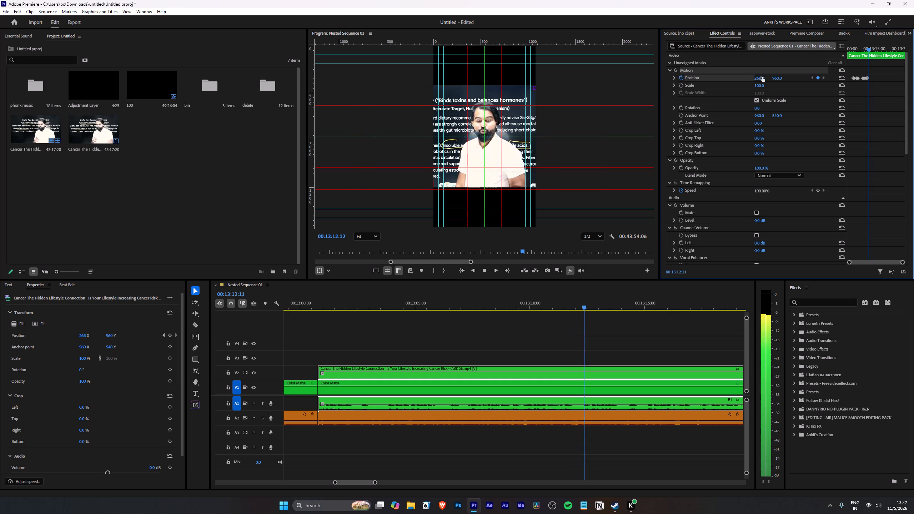
key(l)
scroll(538, 348, down, 4)
key(space)
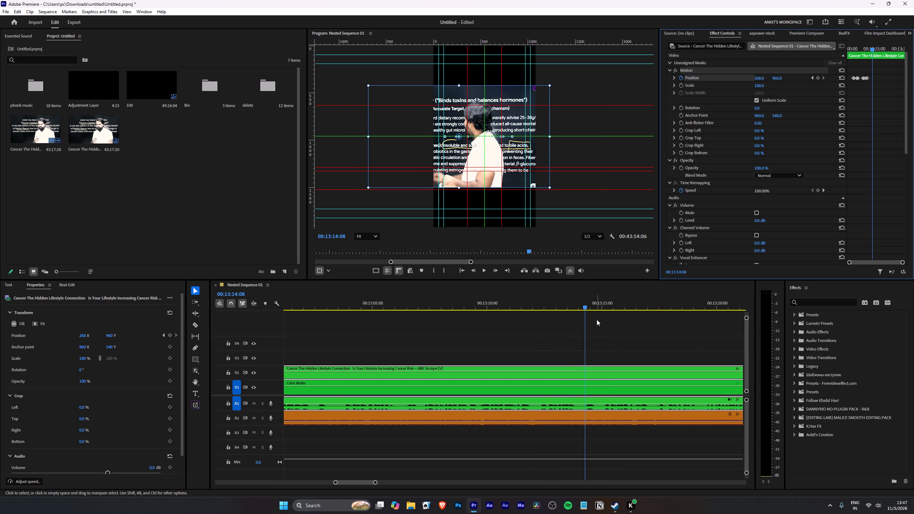
click(817, 77)
Set the horizontal Position to 562 at 00:13:14:23.
key(space)
key(space)
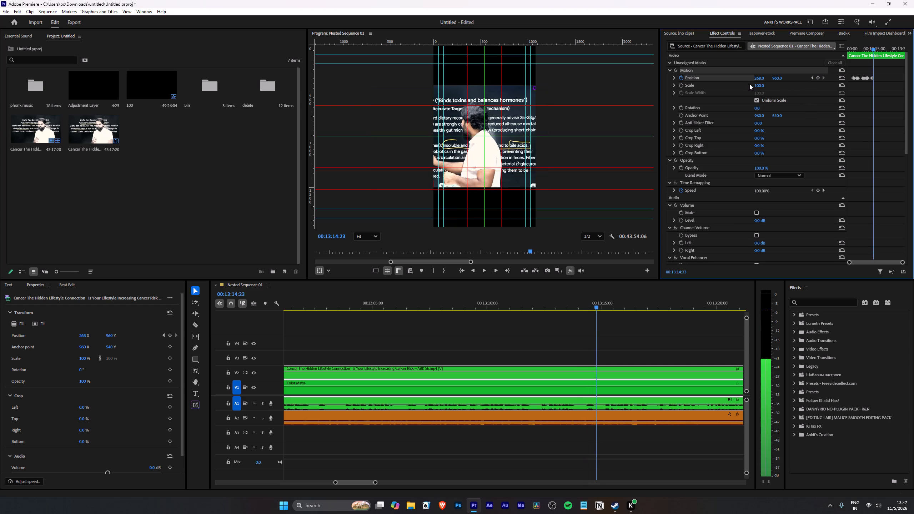
drag(757, 80, 862, 85)
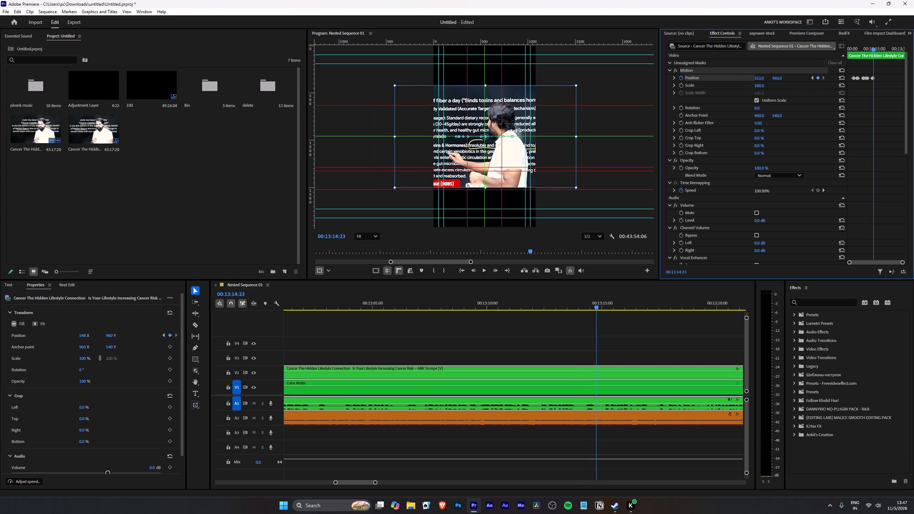
drag(862, 85, 873, 89)
Play on and add a Position keyframe holding 562 at 00:13:16:07.
key(space)
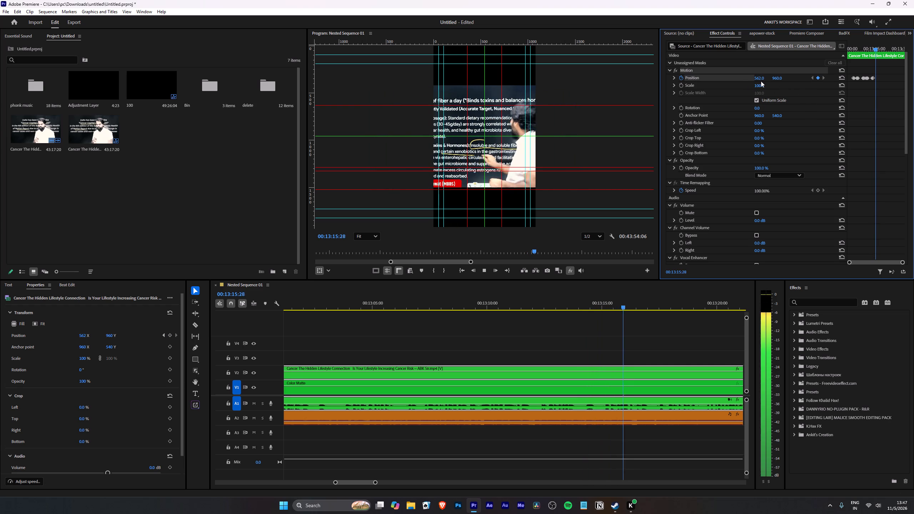
key(space)
click(819, 78)
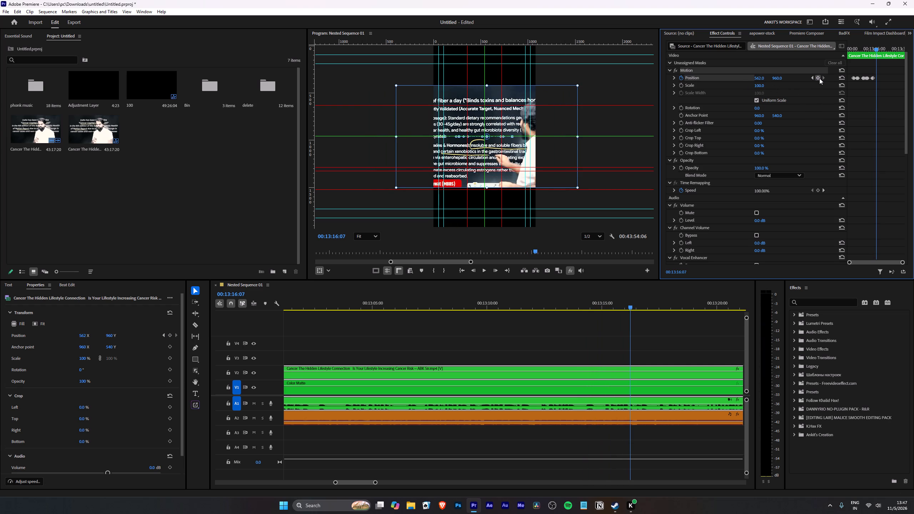
Set the horizontal Position to 120 at 00:13:17:08.
key(space)
key(space)
click(758, 78)
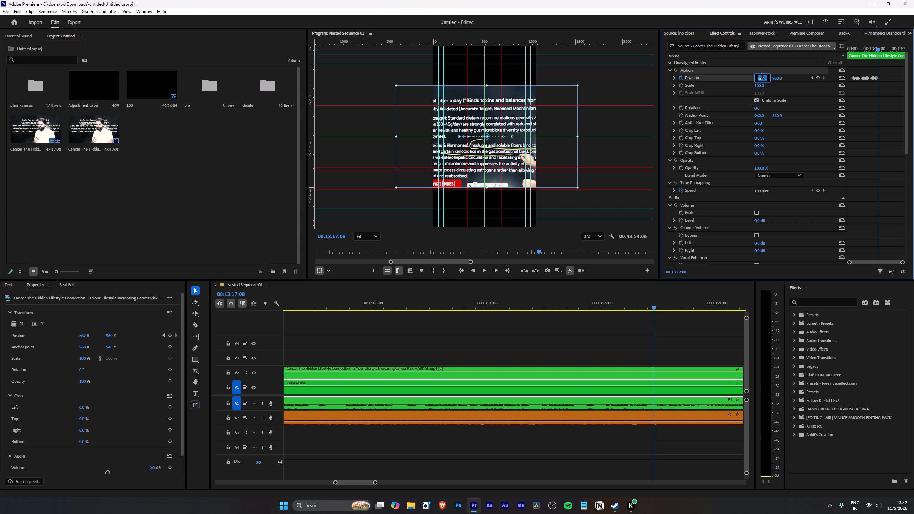
text(120)
key(Return)
Play to the speaker's next move and add a Position keyframe holding 120 at 00:13:23:10.
key(space)
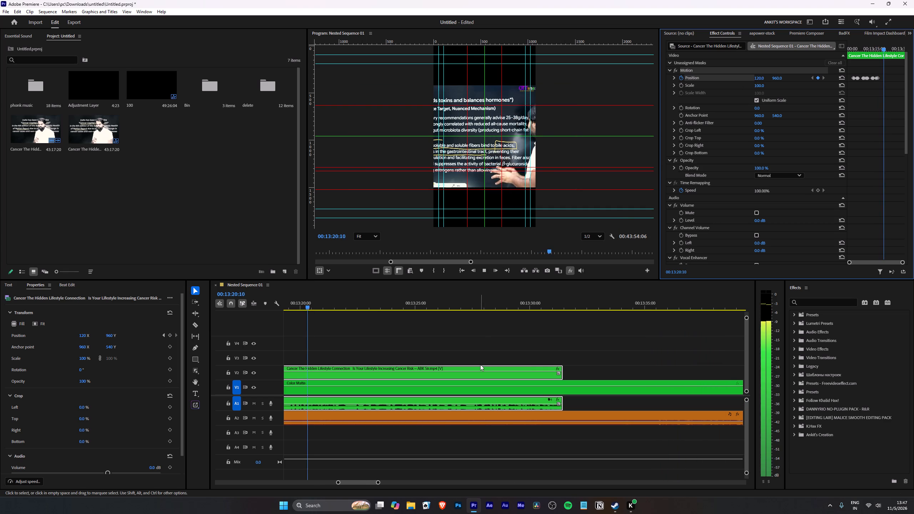
scroll(477, 366, up, 5)
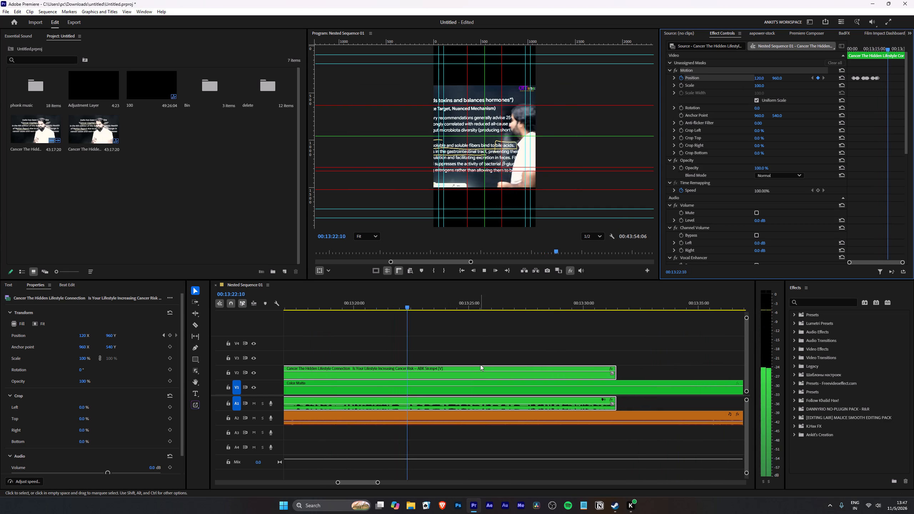
key(space)
key(space)
key(space)
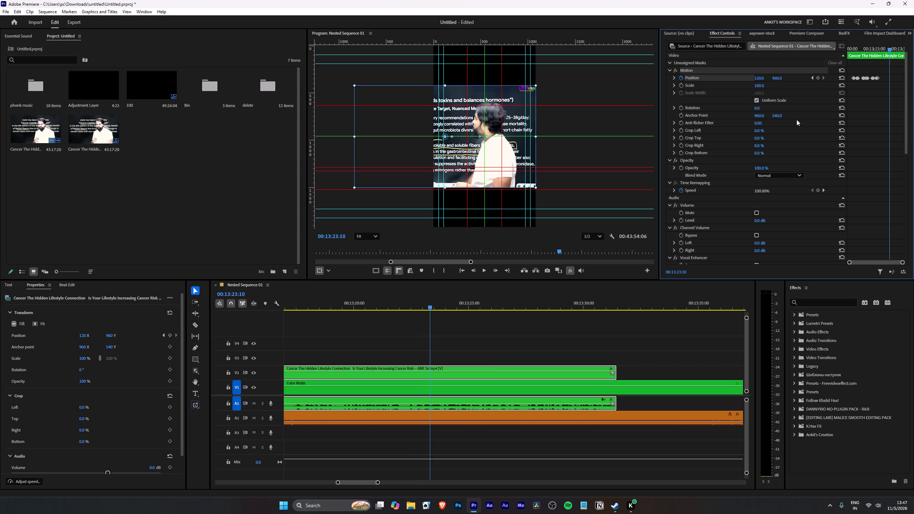
click(819, 75)
Set the horizontal Position to 848 at 00:13:24:03.
key(space)
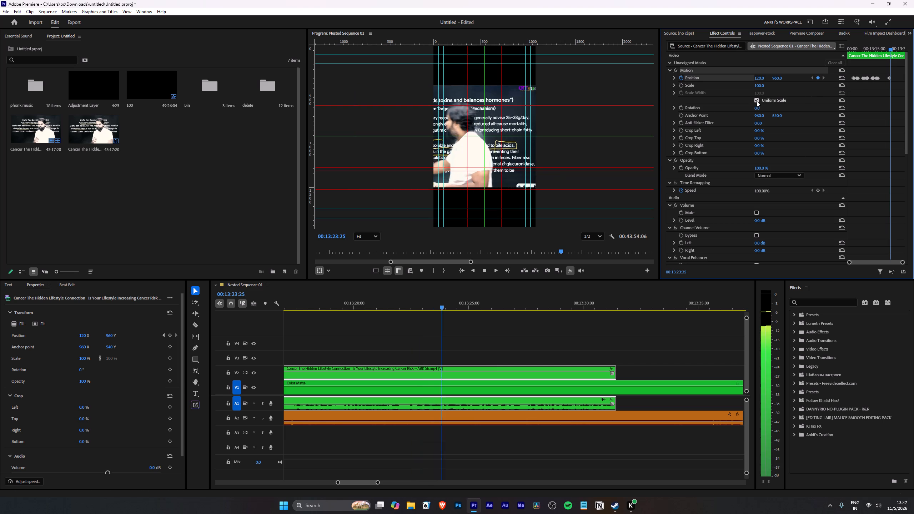
key(space)
drag(763, 77, 851, 93)
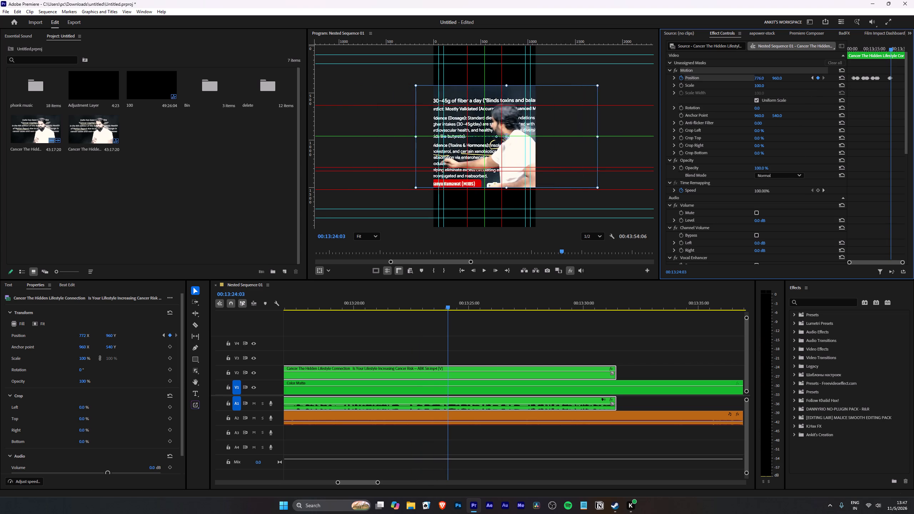
drag(851, 93, 872, 102)
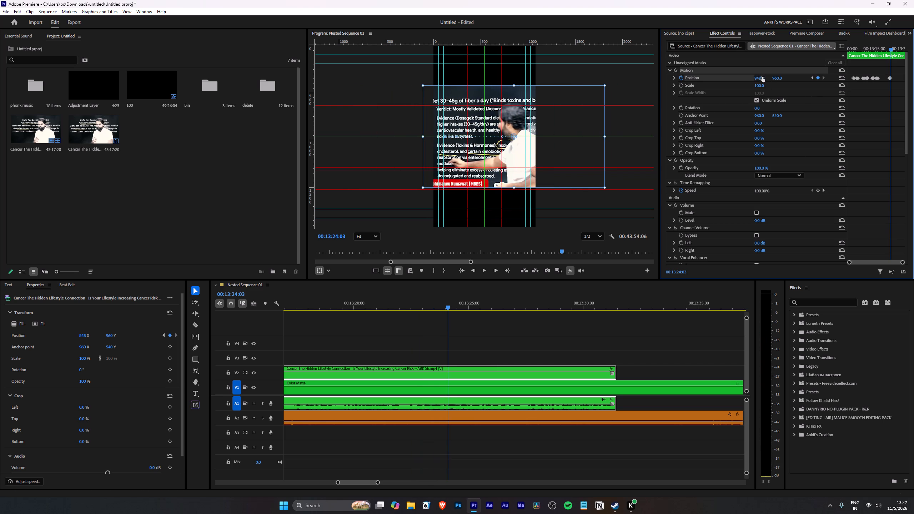
Play on and add a Position keyframe holding 848 at 00:13:25:04.
key(space)
key(space)
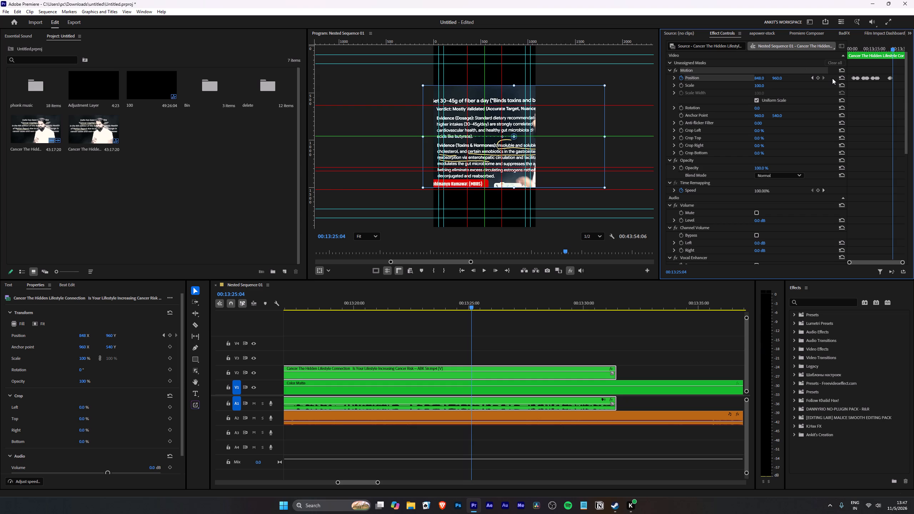
click(817, 77)
Set the horizontal Position to 120 at 00:13:26:00.
key(space)
key(space)
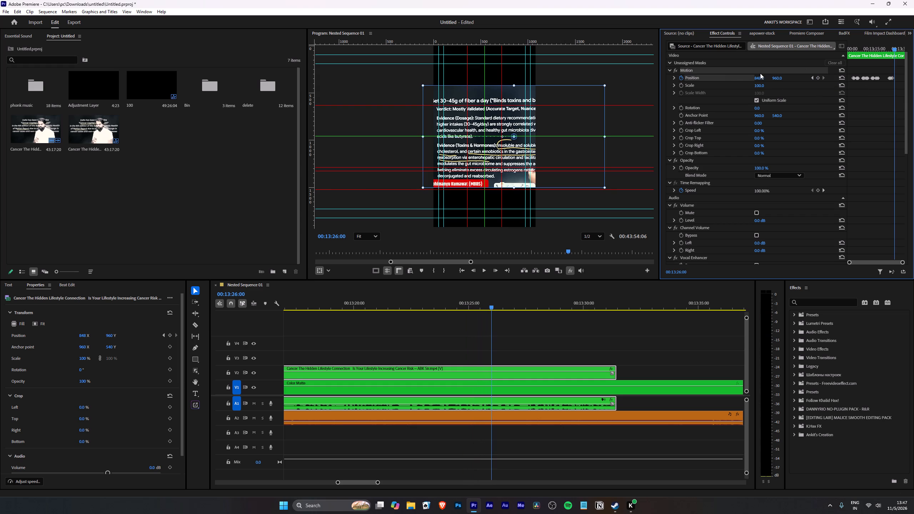
drag(756, 77, 518, 118)
click(762, 77)
text(120)
key(Return)
Play to the speaker's next move and add a Position keyframe holding 120 at 00:13:29:15.
key(space)
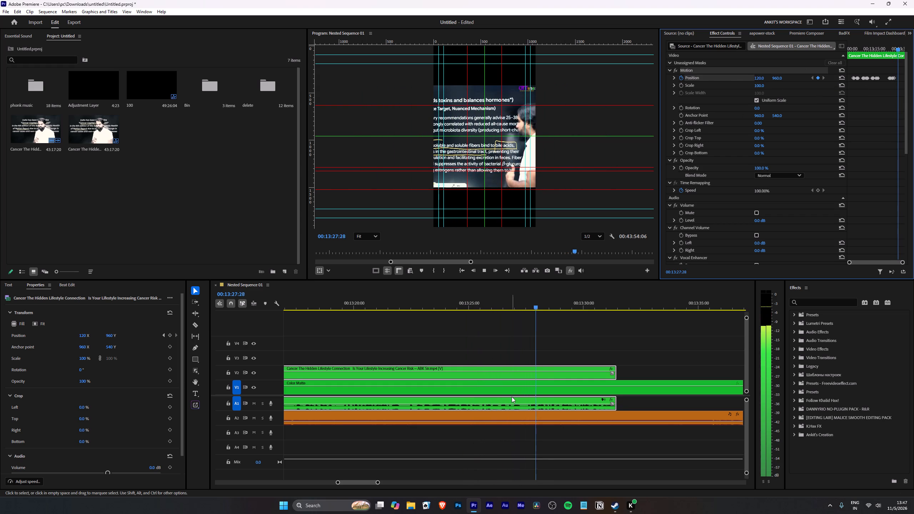
key(space)
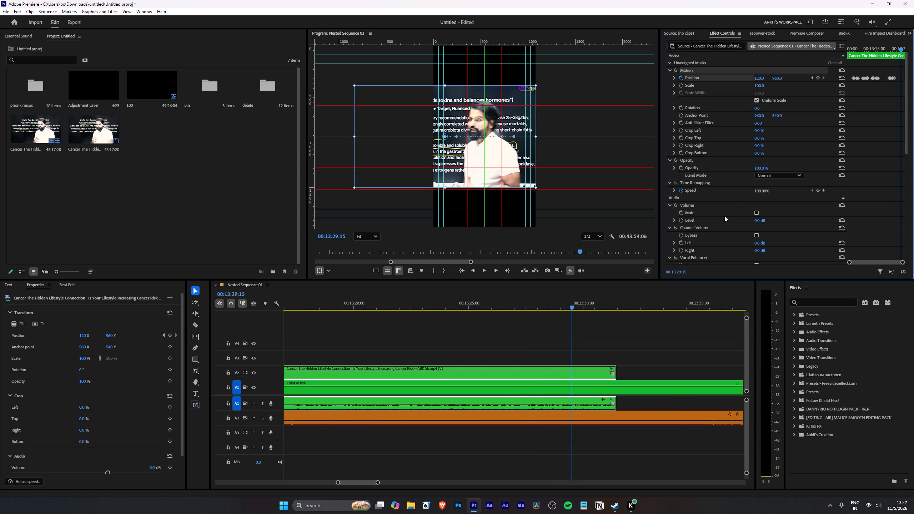
click(817, 79)
Set the horizontal Position to 476 at 00:13:30:08.
key(space)
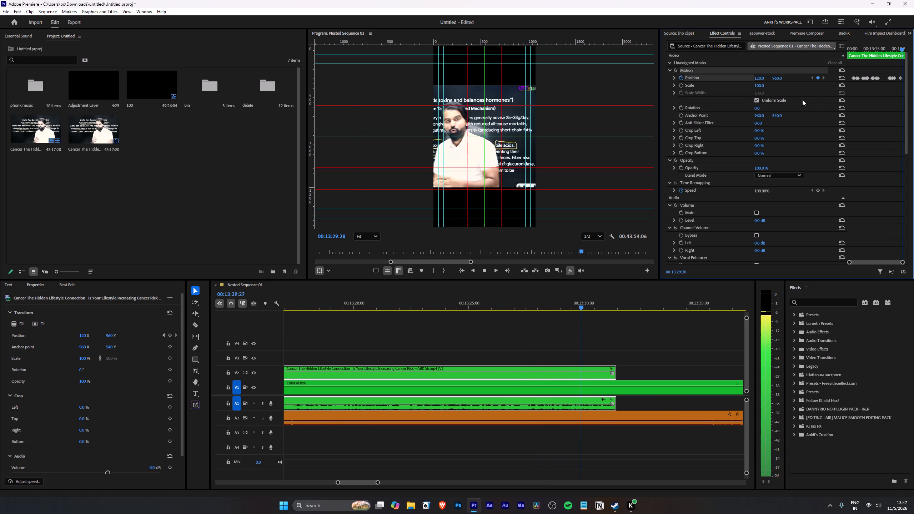
key(space)
drag(755, 78, 897, 105)
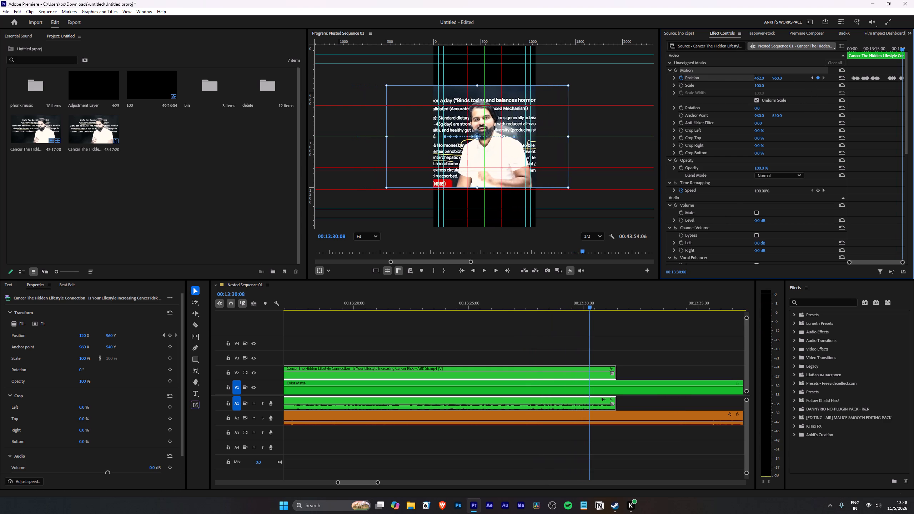
drag(897, 105, 902, 105)
Select the next lecture clip, starting at 00:14:00:25, and set its horizontal Position to 120.
key(space)
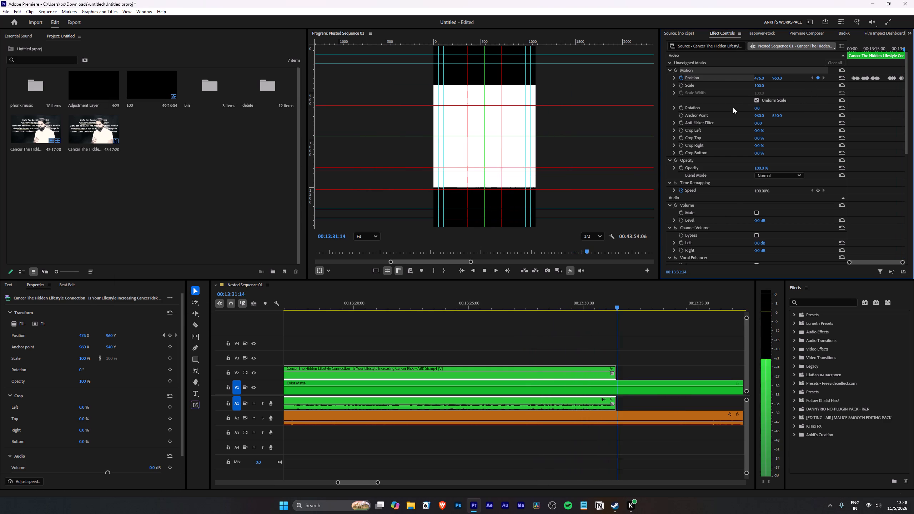
key(Down)
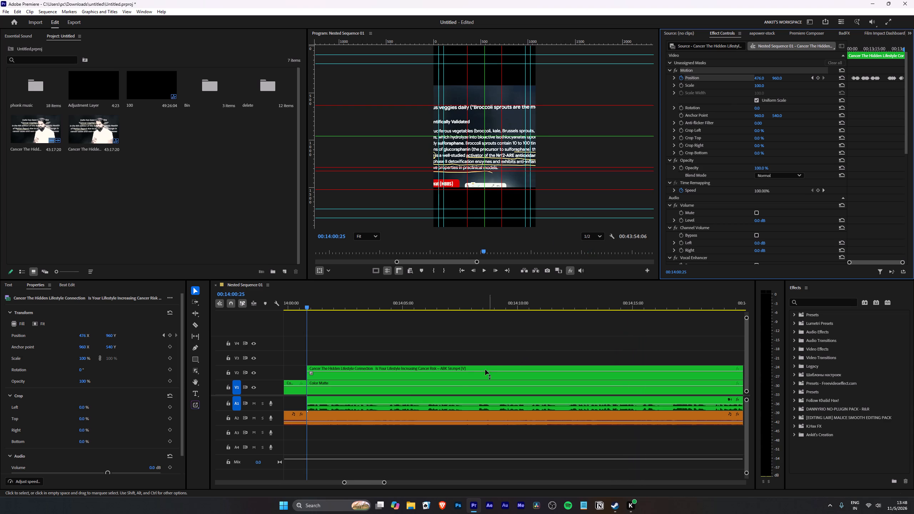
click(376, 379)
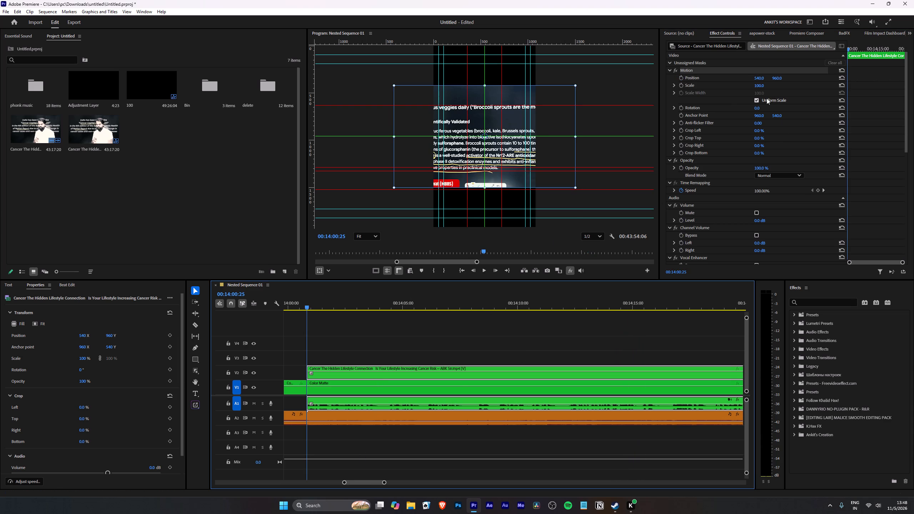
click(756, 79)
text(1120)
key(BackSpace)
key(BackSpace)
key(BackSpace)
text(20)
key(Return)
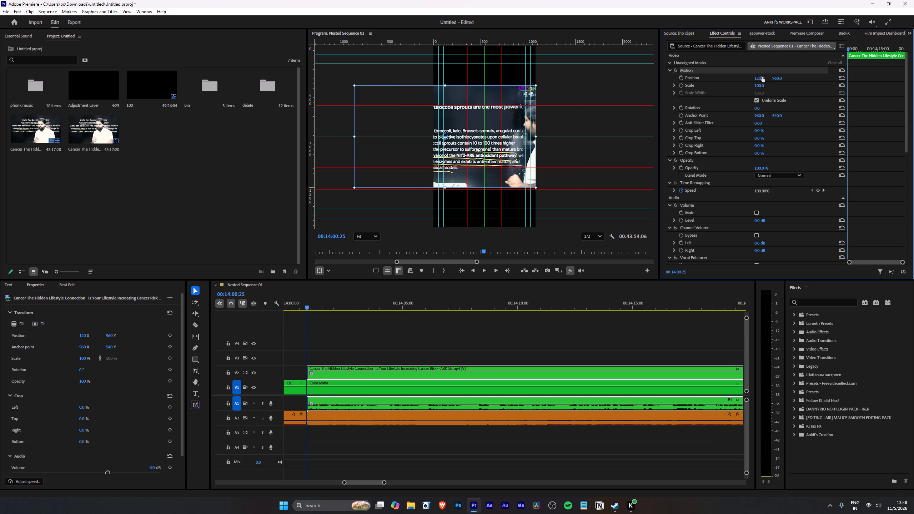
Review the clip's opening and turn on Position animation with a keyframe holding 120 at 00:14:02:13.
key(space)
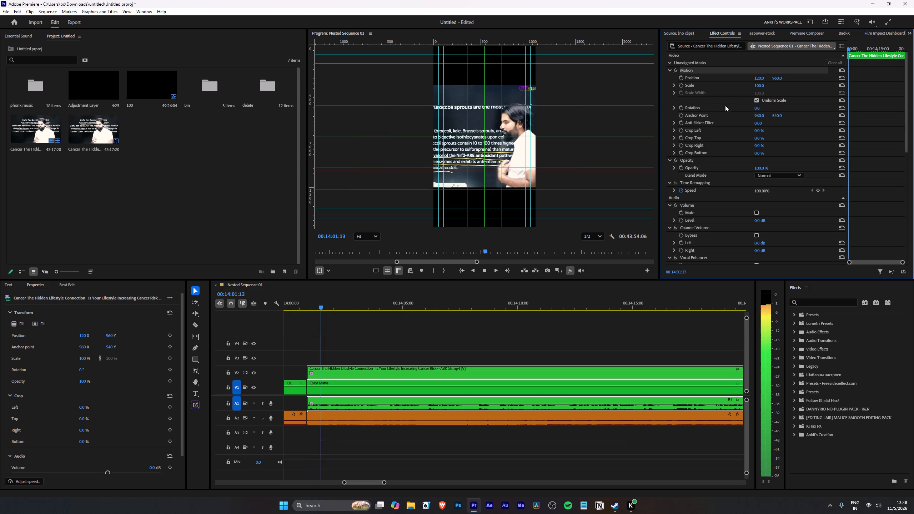
key(space)
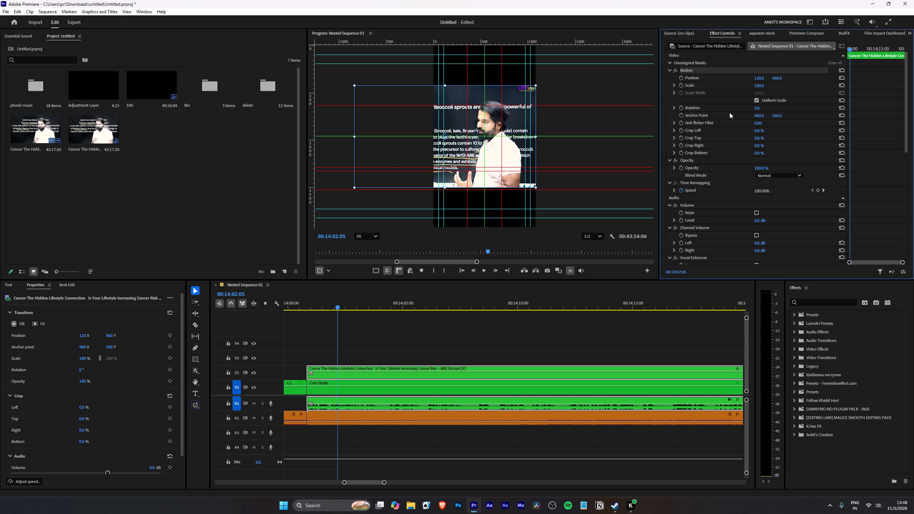
key(space)
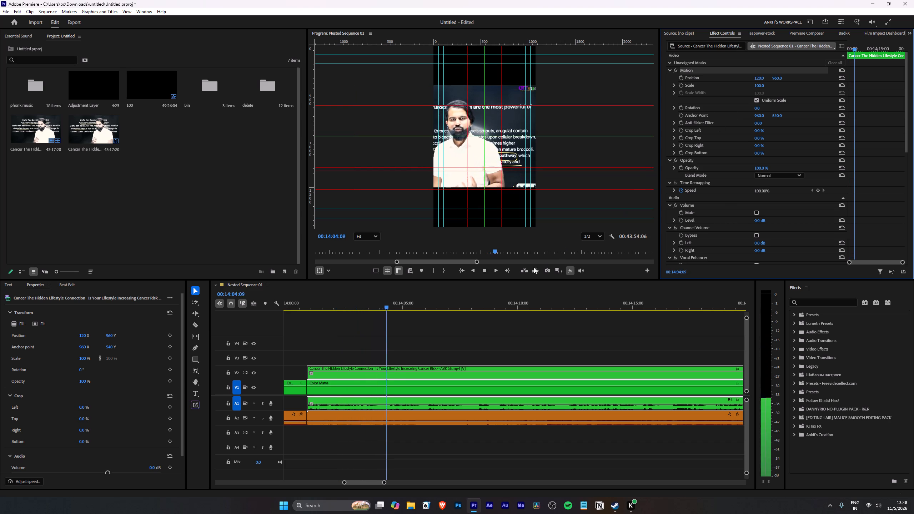
drag(387, 295, 309, 313)
key(space)
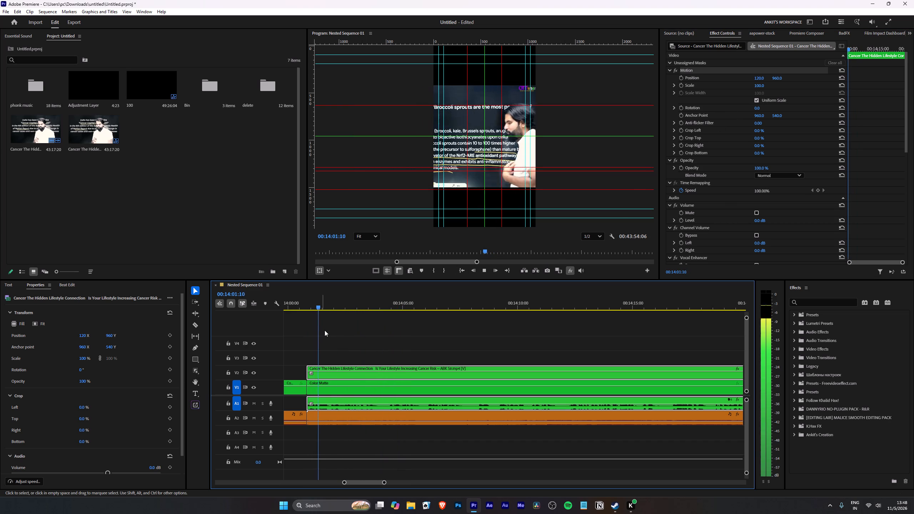
key(space)
key(space)
key(space)
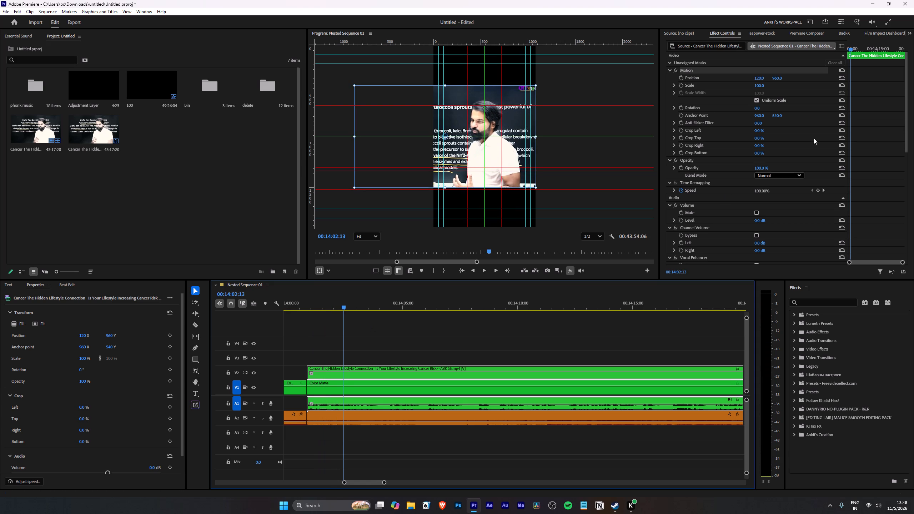
click(682, 77)
Set the horizontal Position to 542 at 00:14:03:13.
key(space)
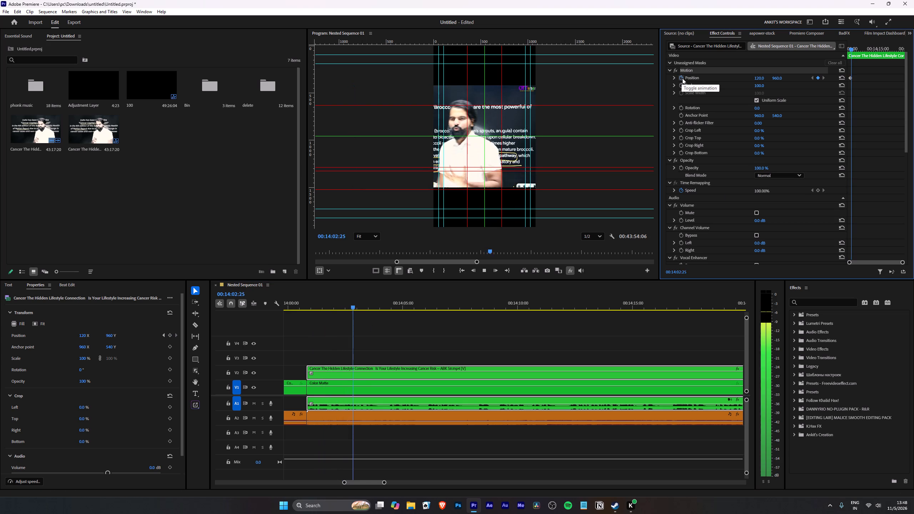
key(space)
click(757, 78)
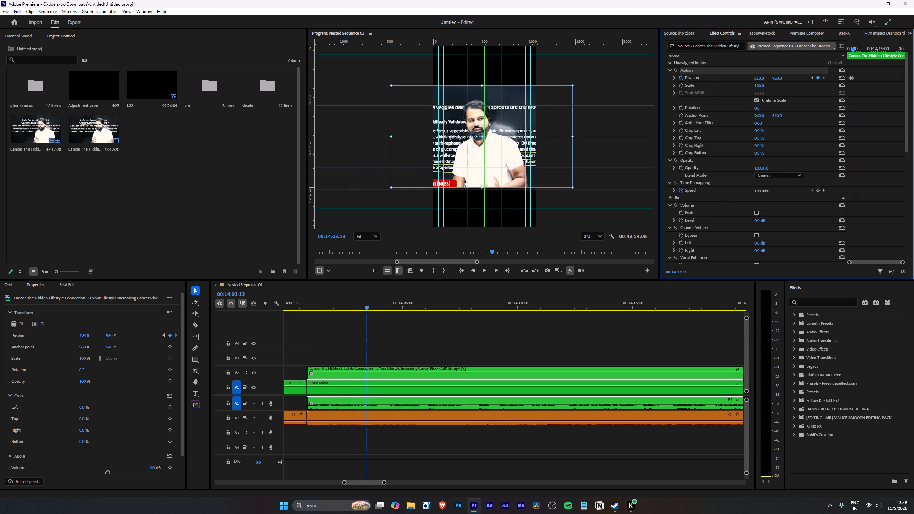
Preview the move, return to the Position keyframe at 00:14:03:13 and set its horizontal value to 398.
key(space)
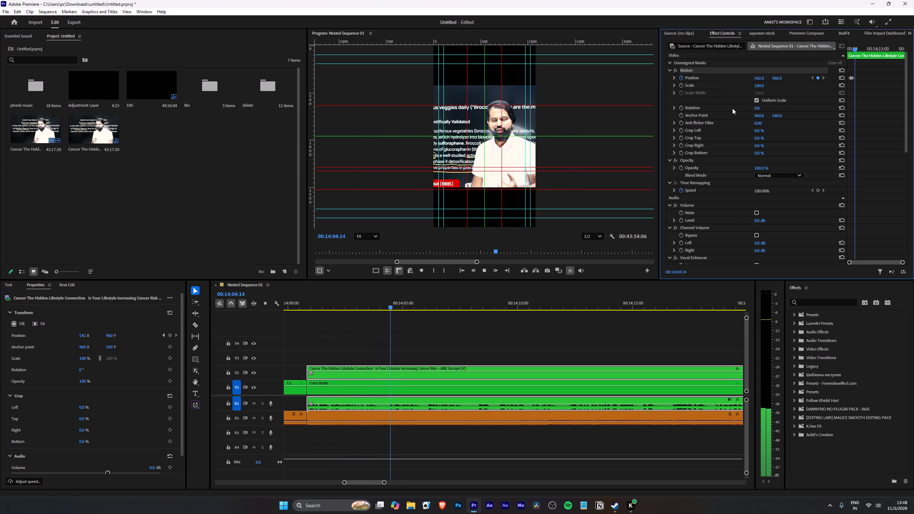
key(space)
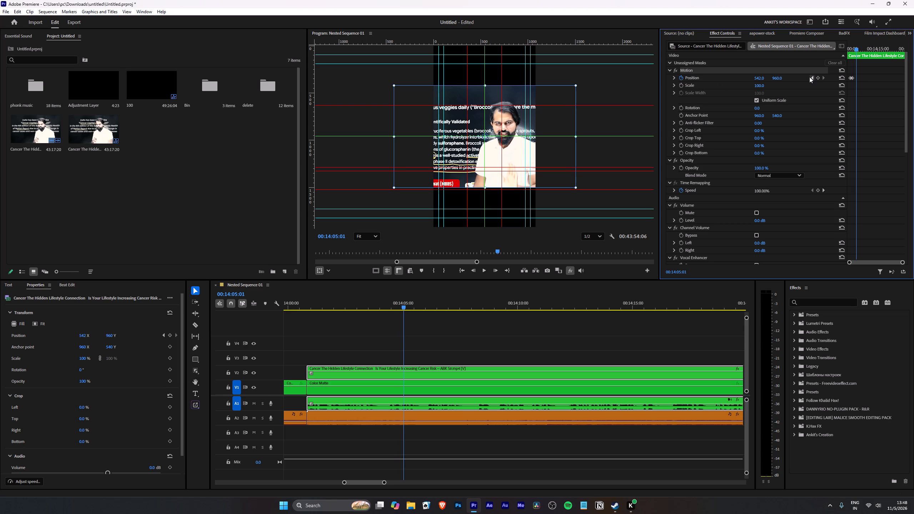
click(812, 77)
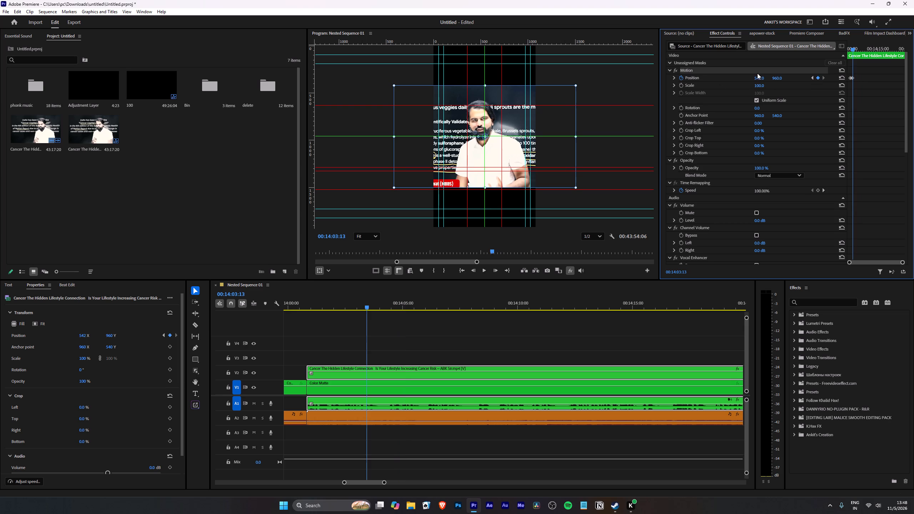
drag(757, 73, 744, 79)
drag(760, 80, 759, 81)
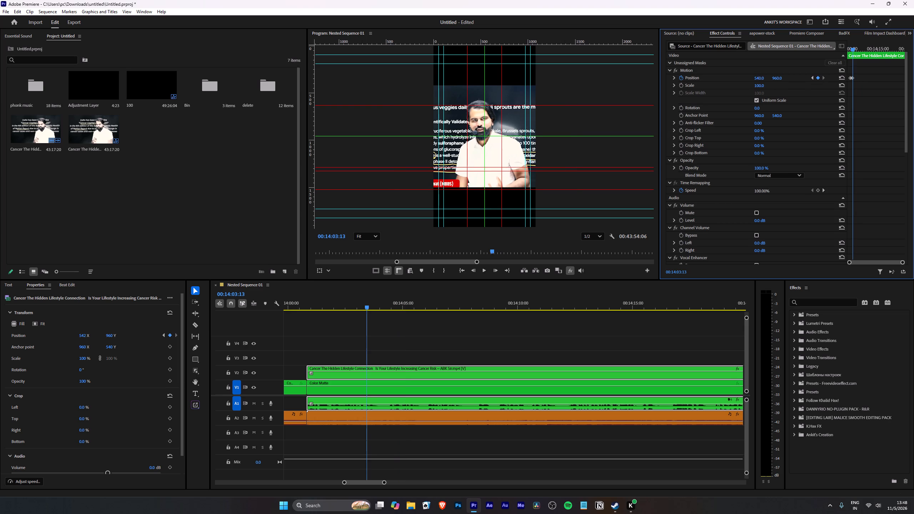
drag(759, 81, 709, 100)
Play the clip onward from the Position keyframe at 00:14:03:13 to check that the speaker stays centred.
key(space)
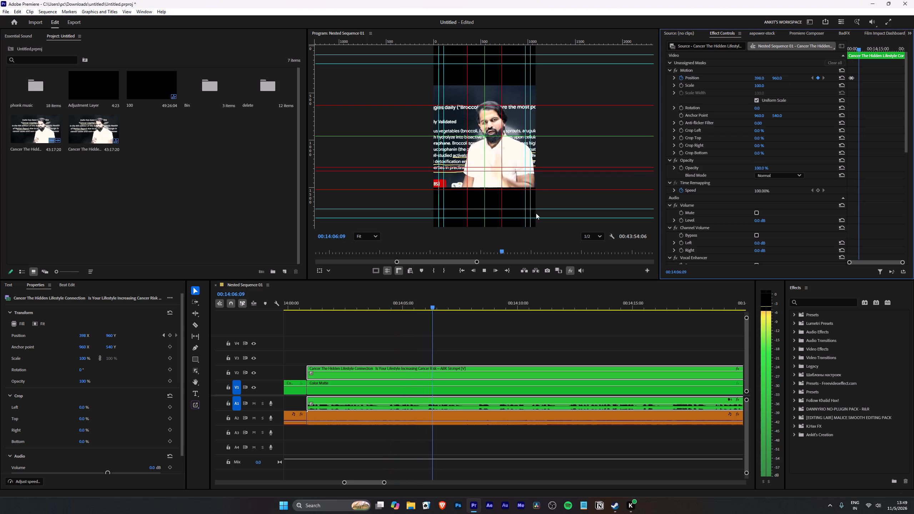
scroll(377, 352, down, 4)
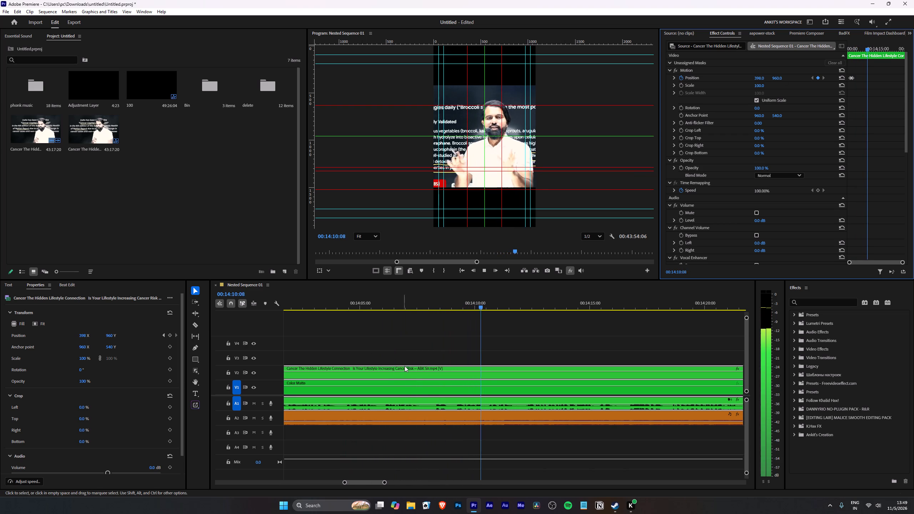
scroll(419, 362, down, 3)
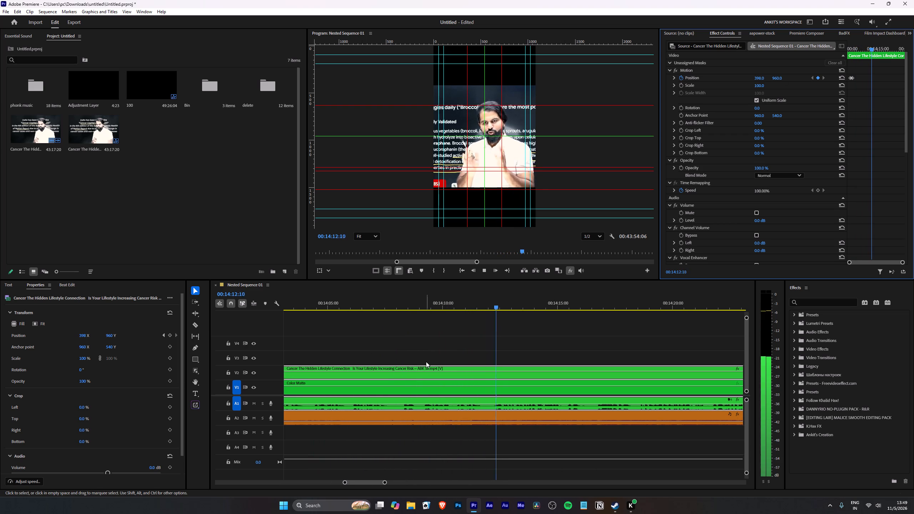
scroll(446, 352, down, 3)
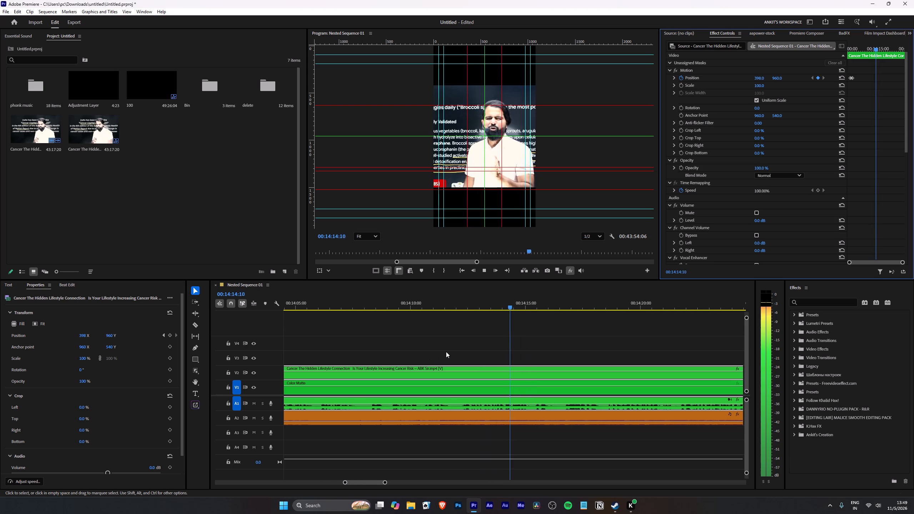
scroll(446, 352, down, 4)
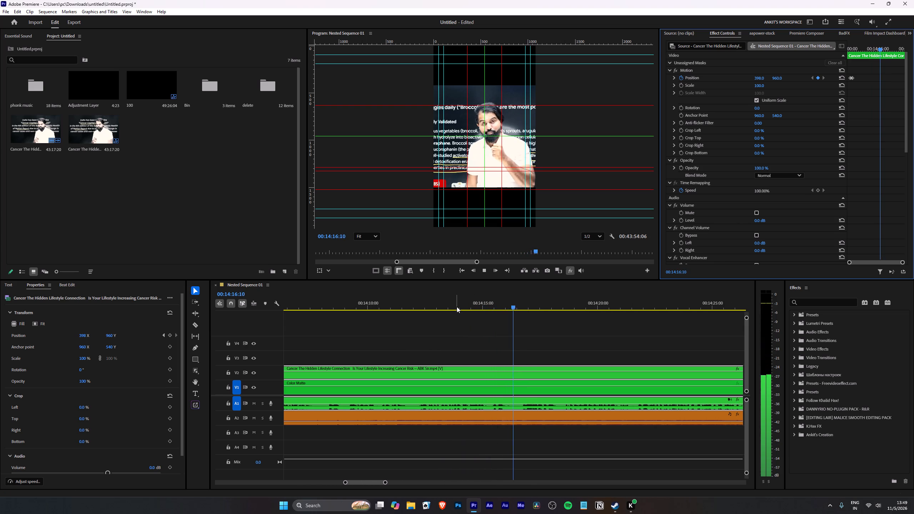
scroll(456, 306, down, 3)
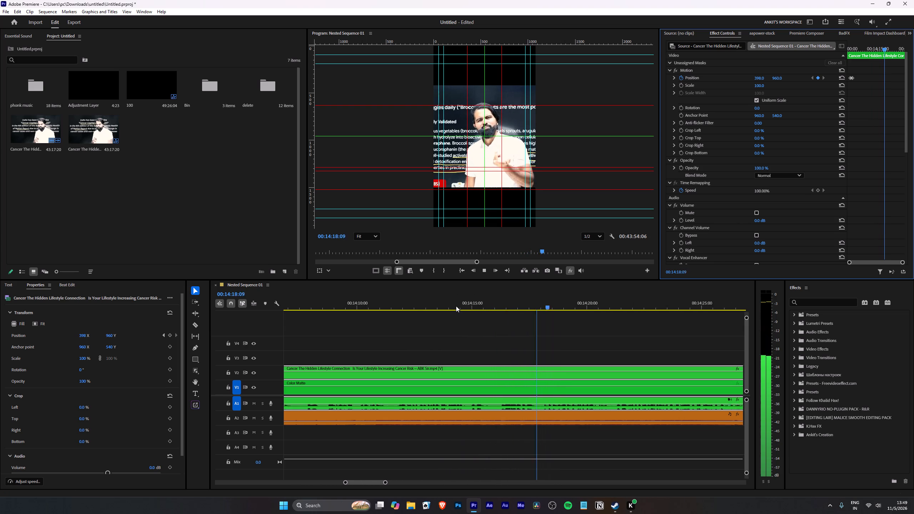
scroll(456, 306, down, 3)
key(space)
key(space)
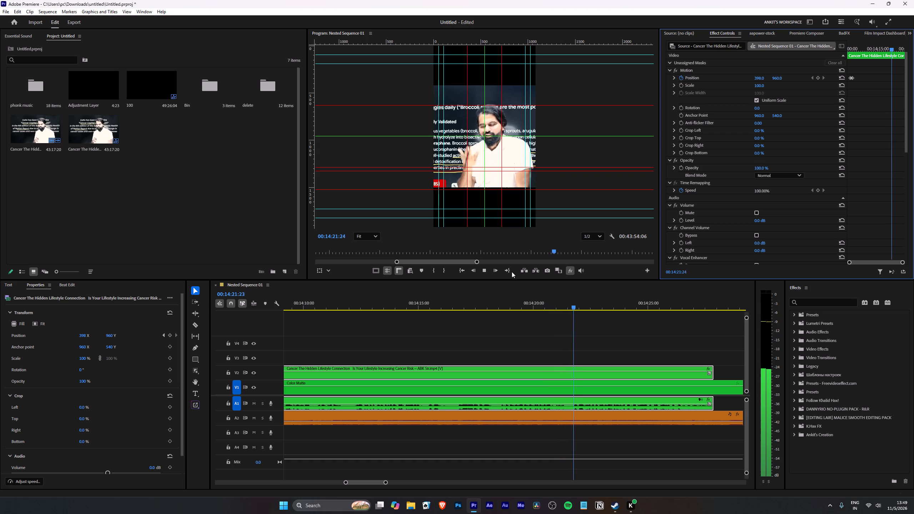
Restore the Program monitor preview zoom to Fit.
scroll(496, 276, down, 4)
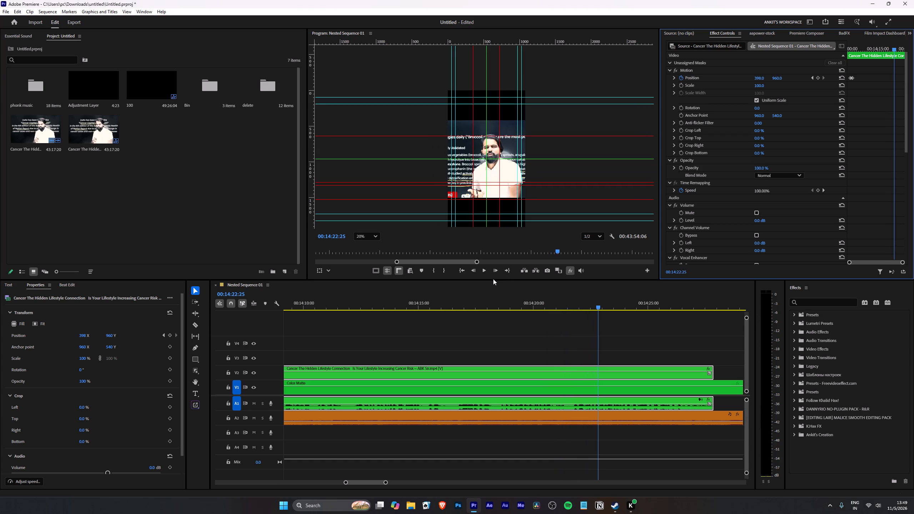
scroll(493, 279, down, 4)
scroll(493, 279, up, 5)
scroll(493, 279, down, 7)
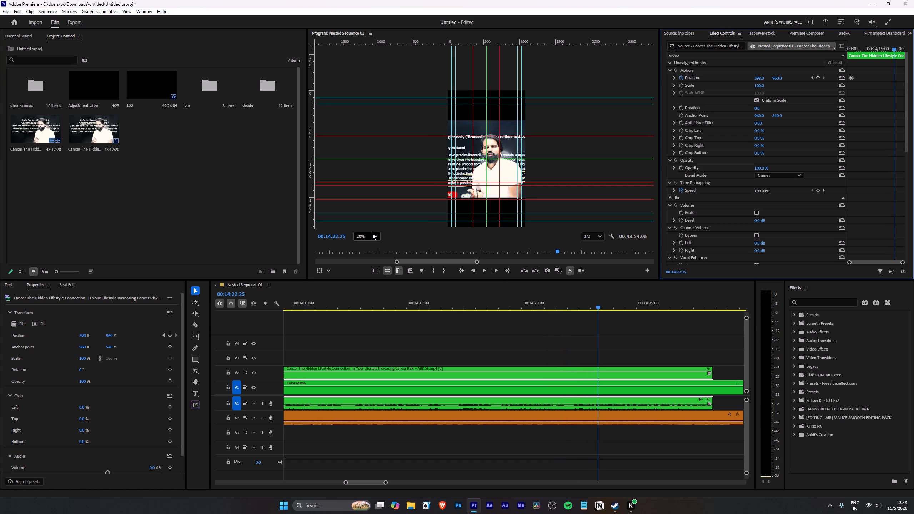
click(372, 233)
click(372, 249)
Play the remainder of the clip from 00:14:22:25 past its end to check the speaker's framing.
key(space)
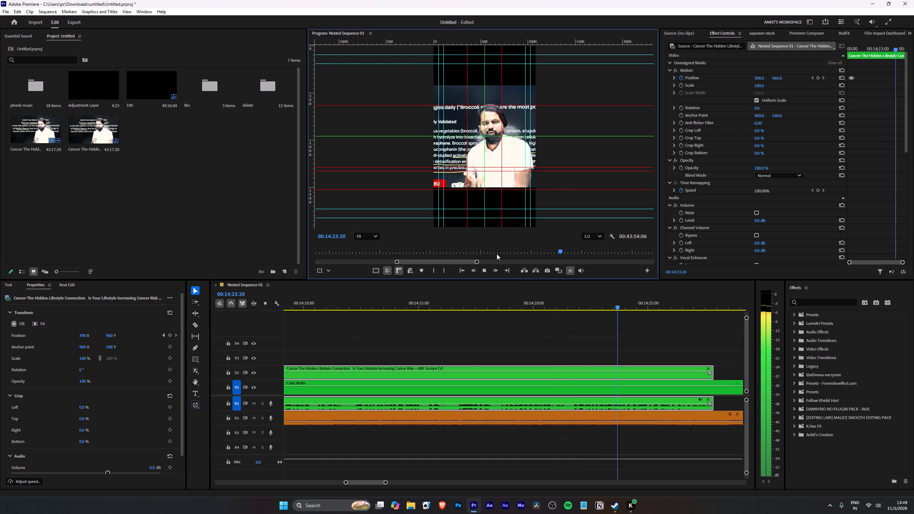
scroll(489, 240, down, 5)
key(space)
scroll(507, 349, down, 6)
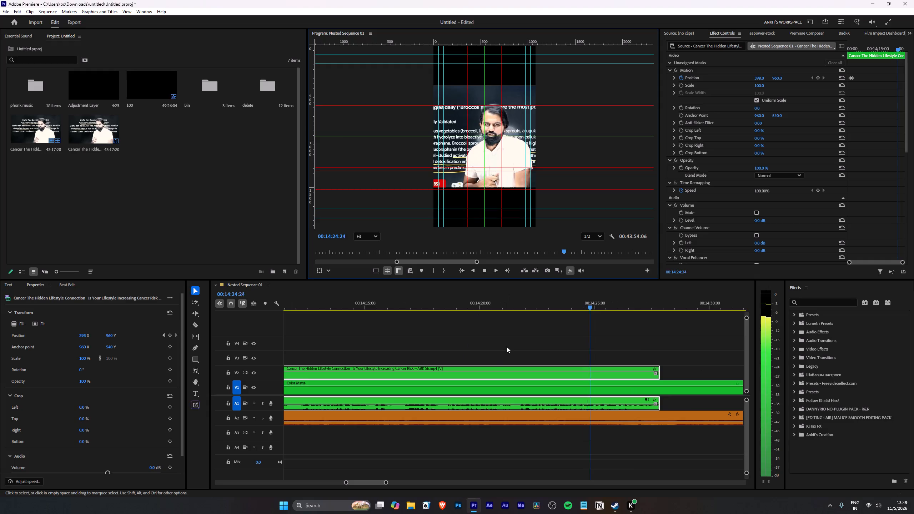
scroll(507, 347, down, 12)
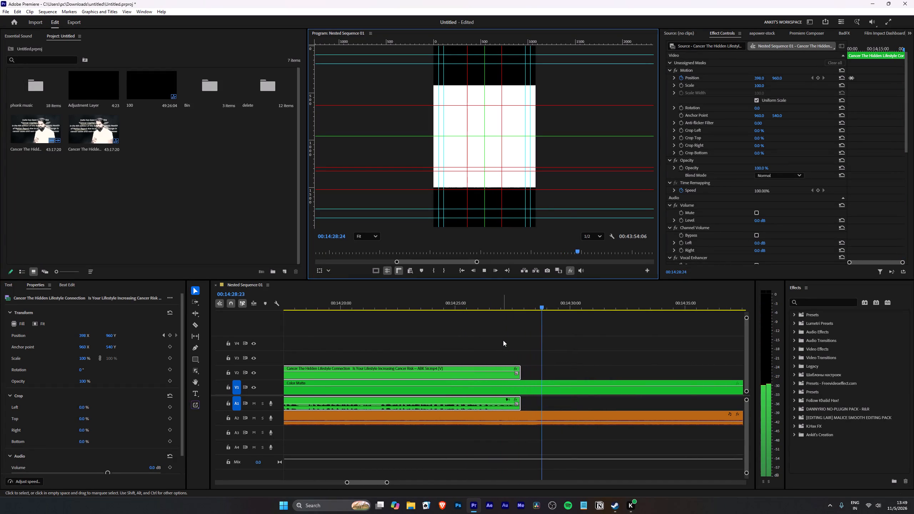
Select the next lecture clip, starting at 00:15:00:27, and turn on Position animation with a keyframe holding 540 at 00:15:01:11.
key(Down)
key(space)
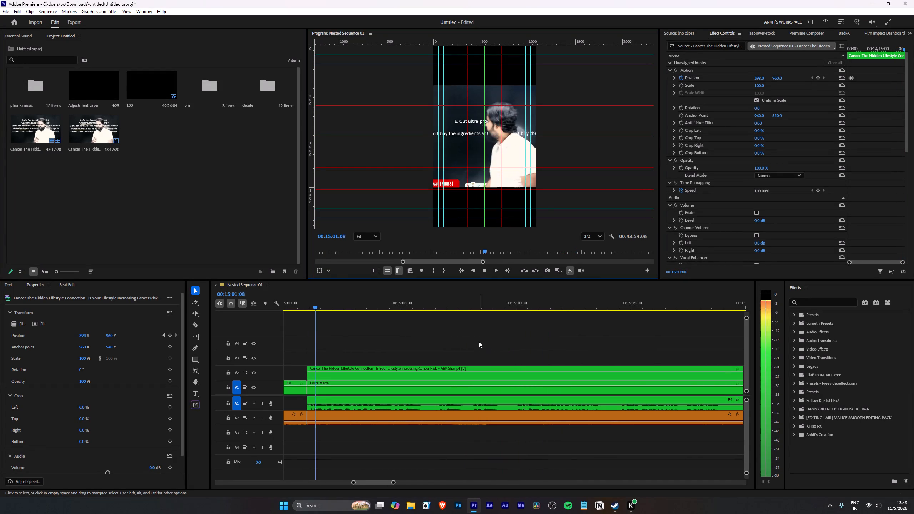
key(space)
click(308, 302)
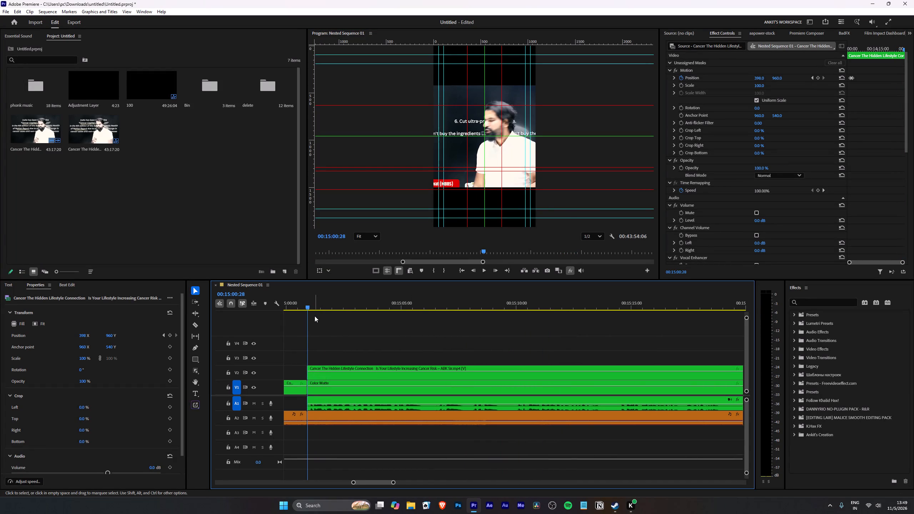
key(Up)
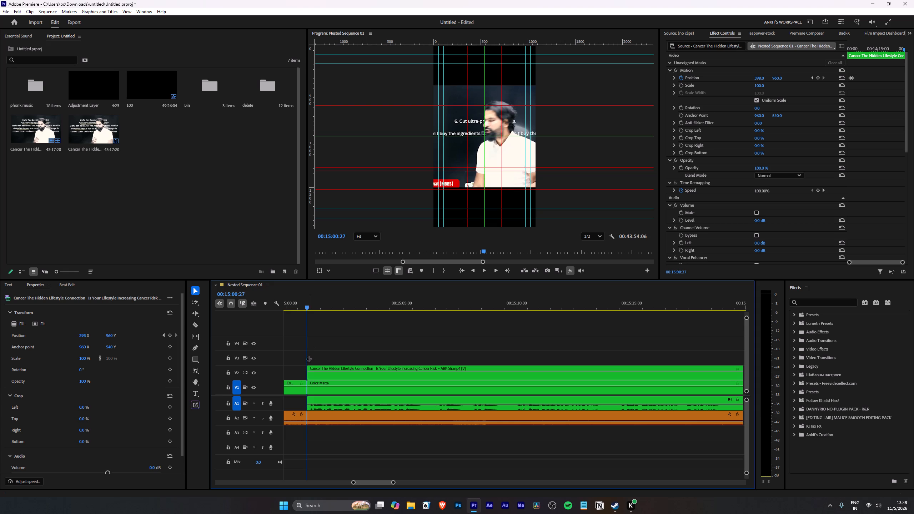
click(485, 377)
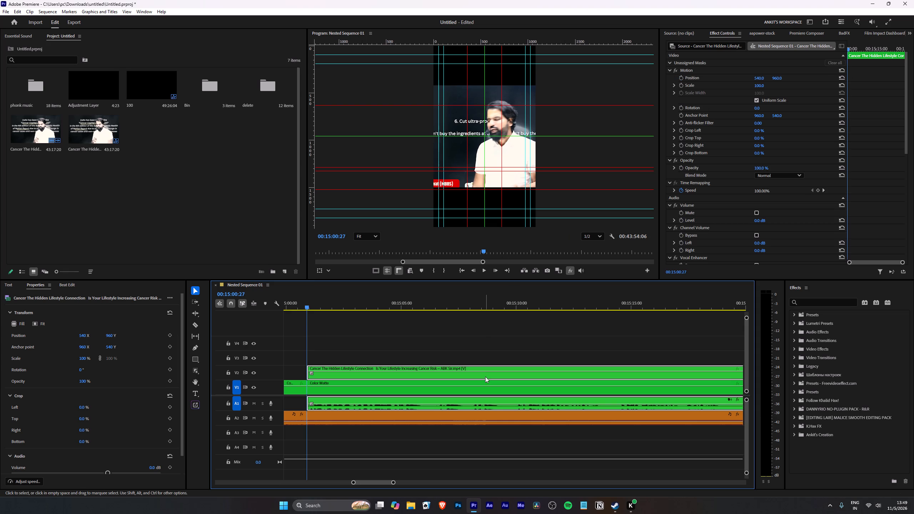
key(space)
key(space)
key(space)
key(space)
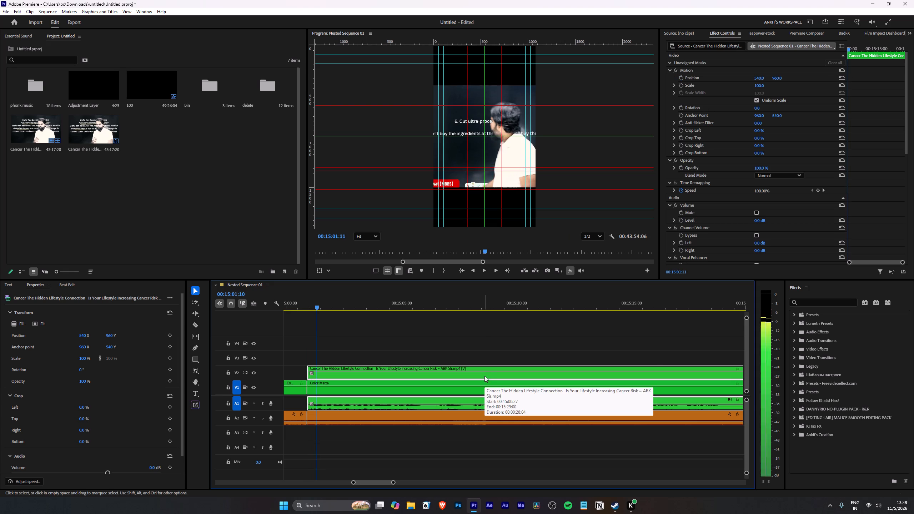
click(682, 80)
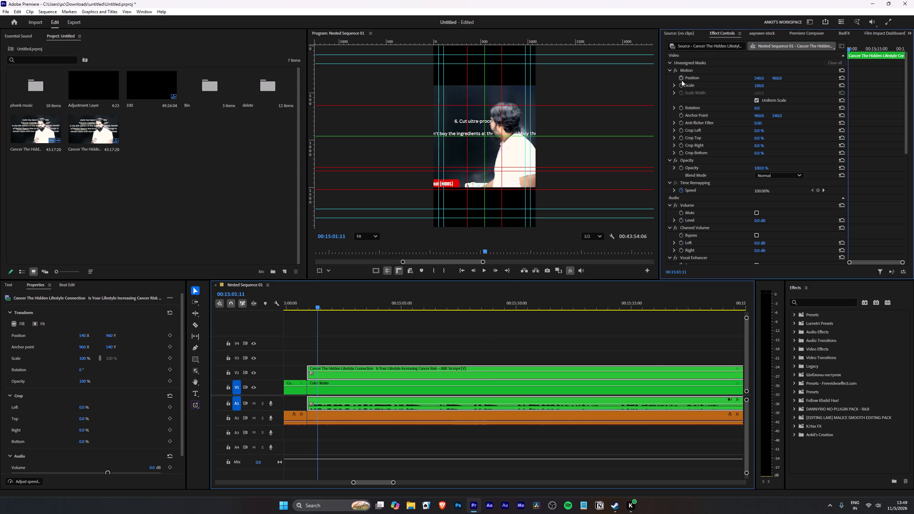
Set the clip's horizontal Position to 120 at 00:15:02:10.
key(space)
key(space)
click(762, 76)
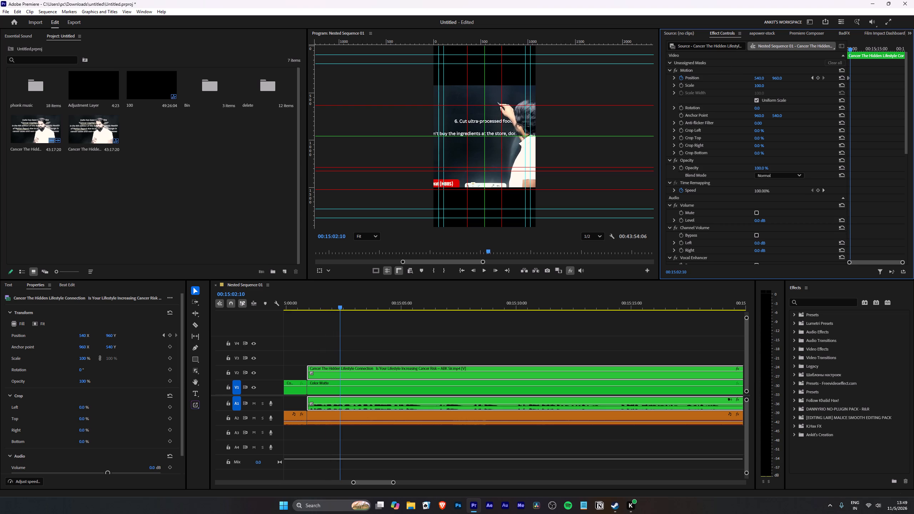
text(120)
key(Return)
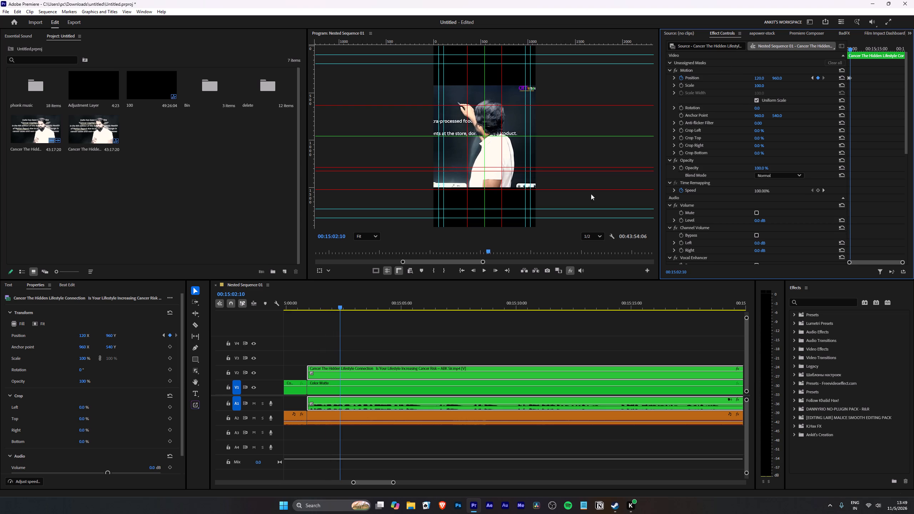
Preview the move from the clip's start and add a Position keyframe holding 120 at 00:15:07:25.
drag(328, 297, 322, 302)
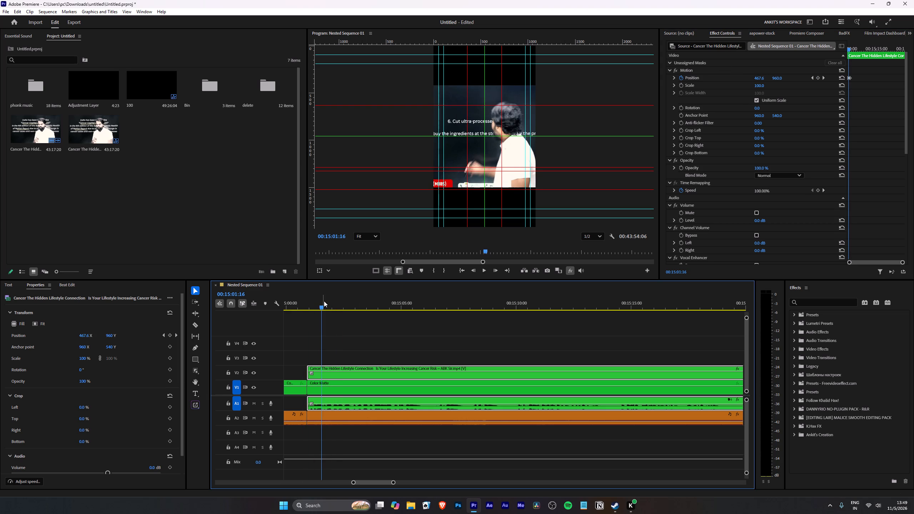
drag(325, 302, 299, 312)
key(space)
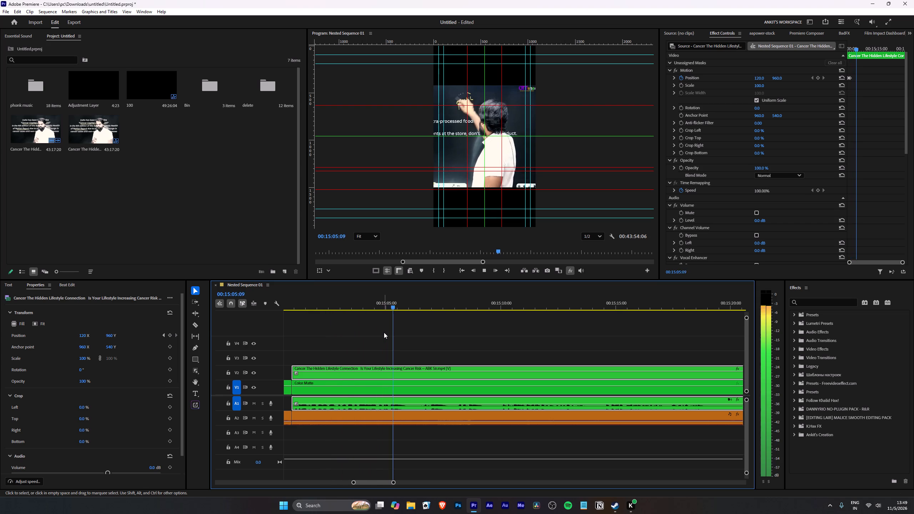
key(l)
key(space)
key(space)
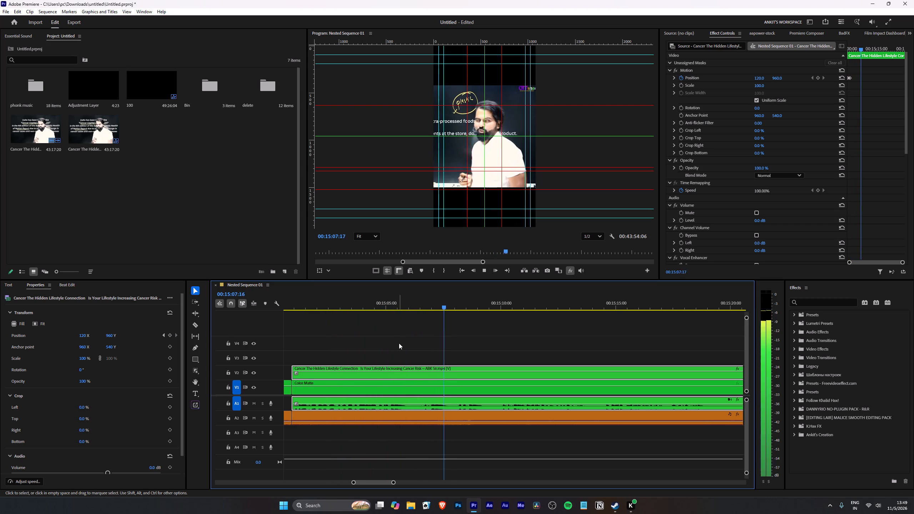
key(space)
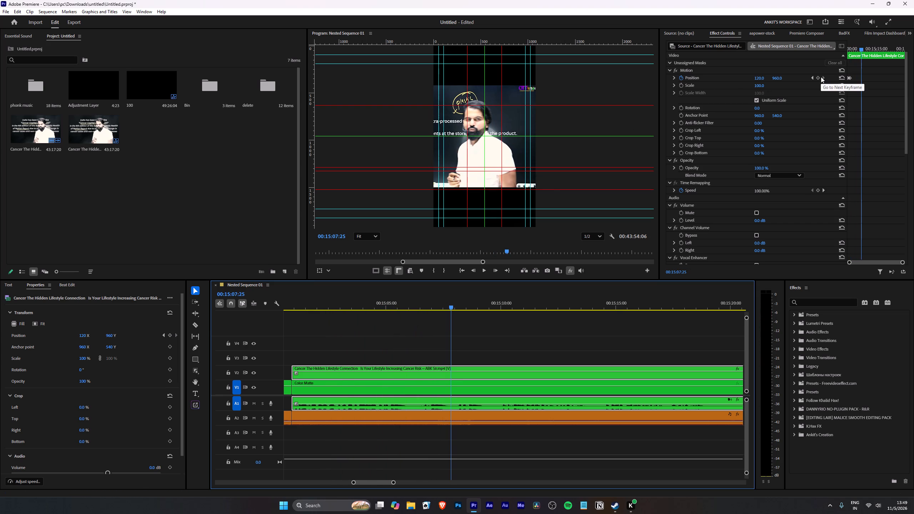
click(818, 77)
Set the horizontal Position to 372 at 00:15:08:22.
key(space)
key(space)
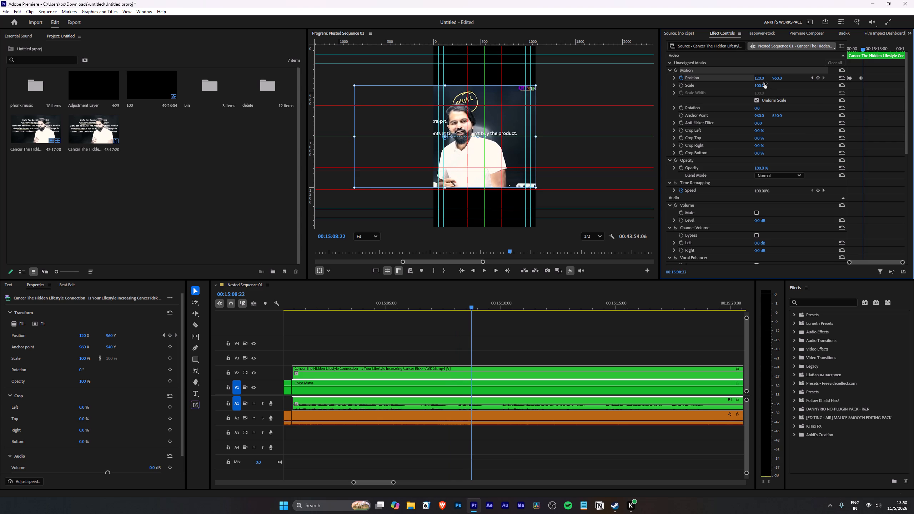
drag(761, 80, 849, 74)
Play the rest of the clip from 00:15:08:22 past its end to check the speaker's framing.
key(space)
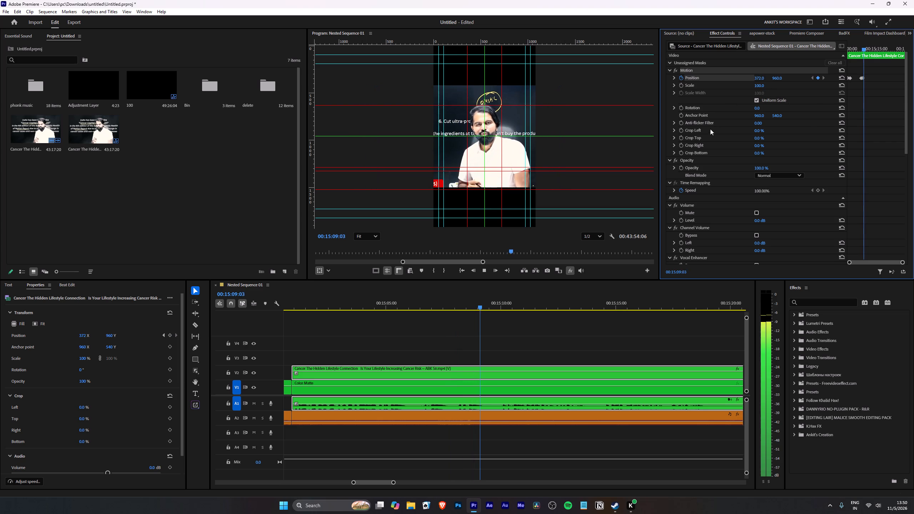
scroll(454, 354, down, 13)
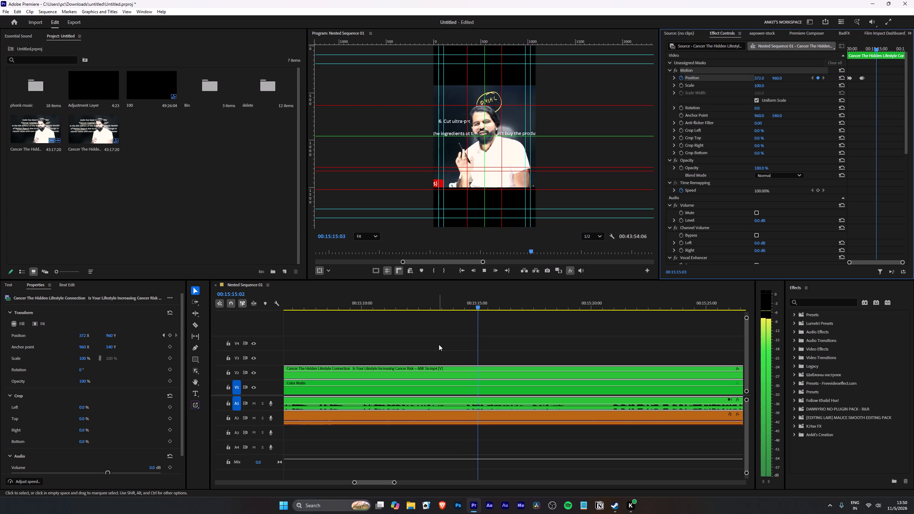
scroll(467, 327, down, 5)
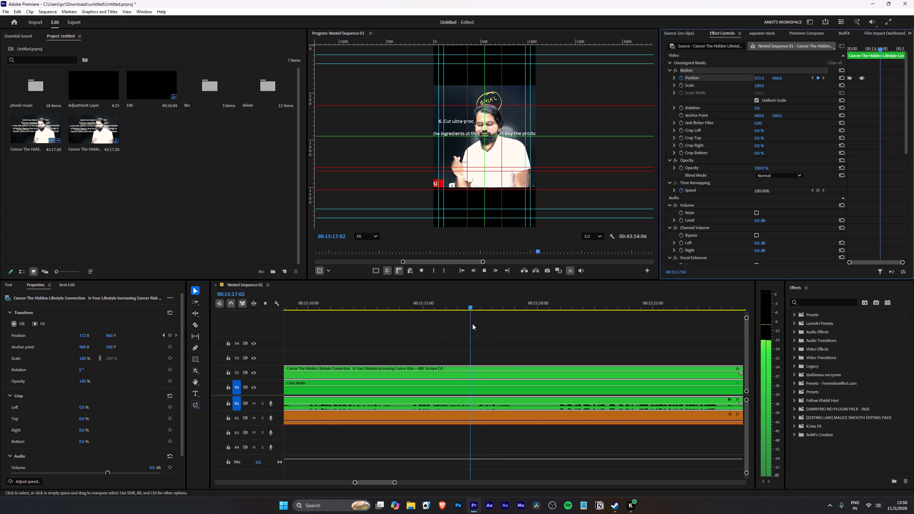
scroll(485, 324, down, 4)
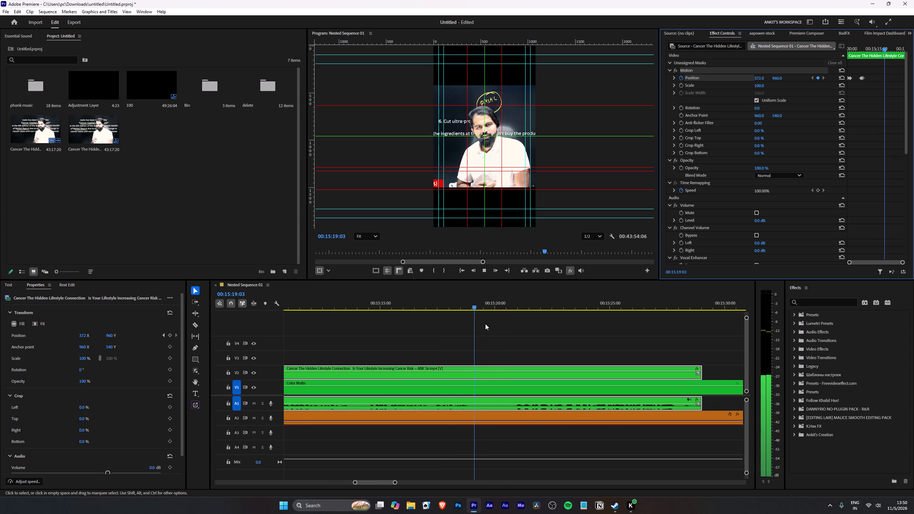
scroll(485, 324, down, 5)
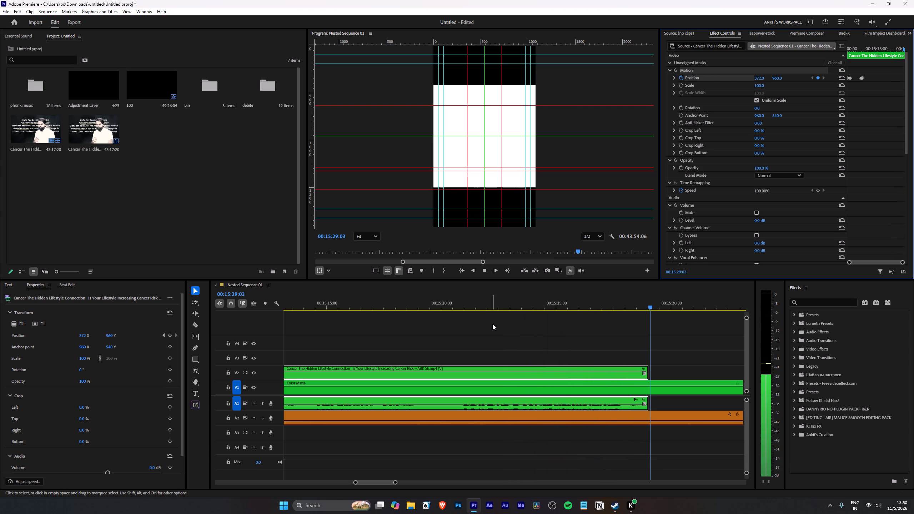
key(space)
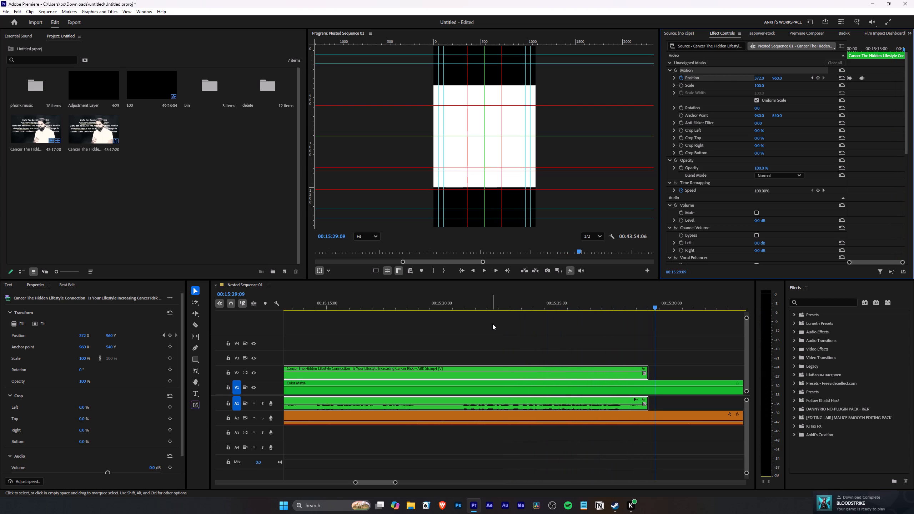
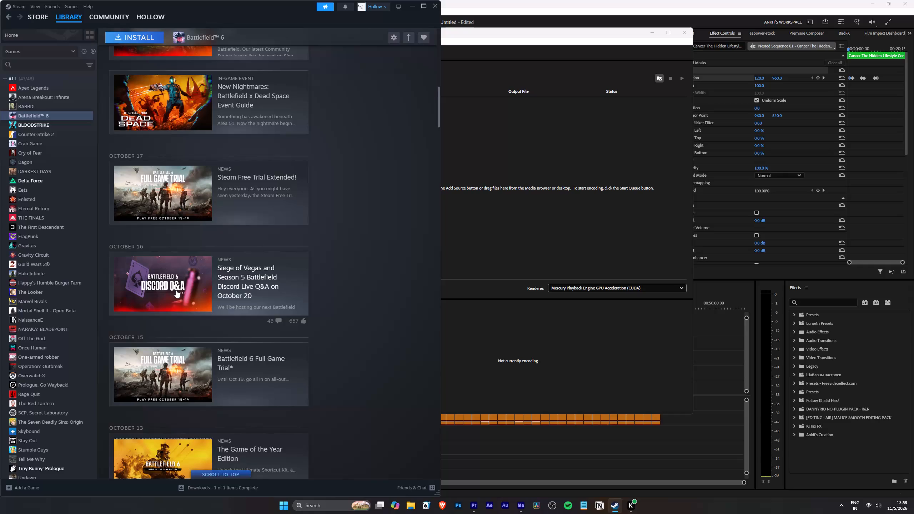
Look through the Battlefield 6 page and its news feed in the Steam library.
scroll(176, 290, down, 6)
scroll(176, 290, up, 14)
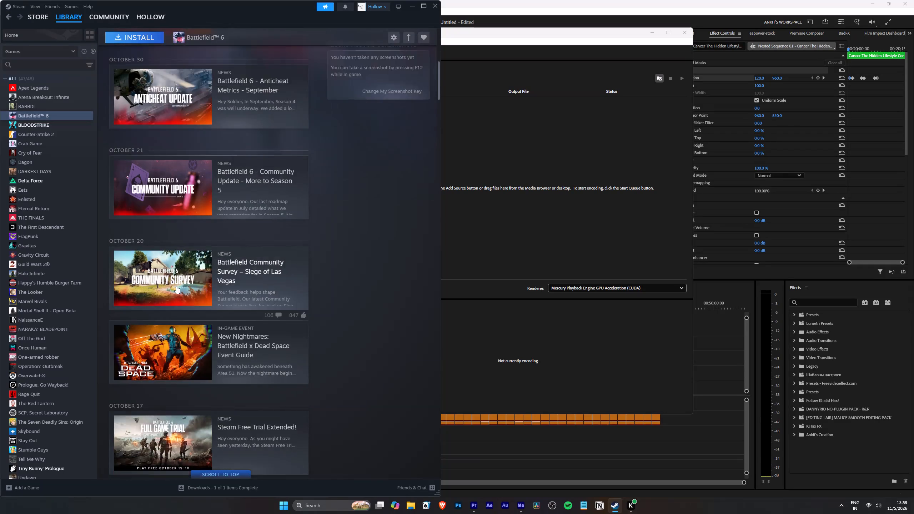
scroll(176, 286, up, 14)
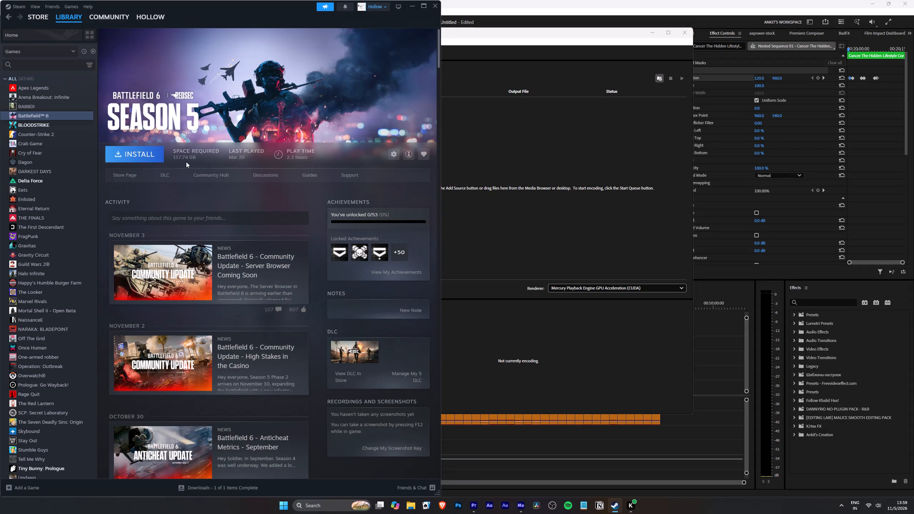
click(337, 212)
scroll(257, 207, down, 7)
scroll(257, 207, down, 20)
scroll(257, 207, down, 5)
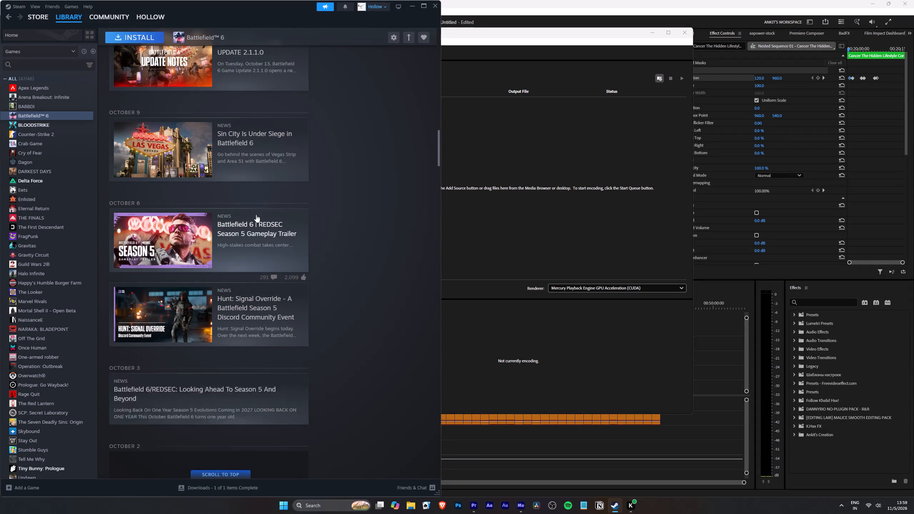
scroll(256, 215, down, 2)
scroll(256, 215, up, 2)
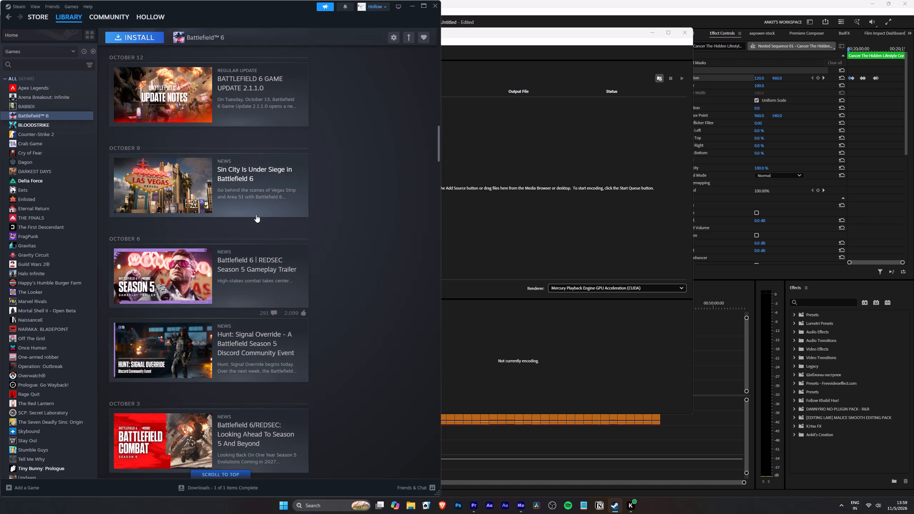
scroll(317, 217, up, 20)
scroll(317, 217, up, 10)
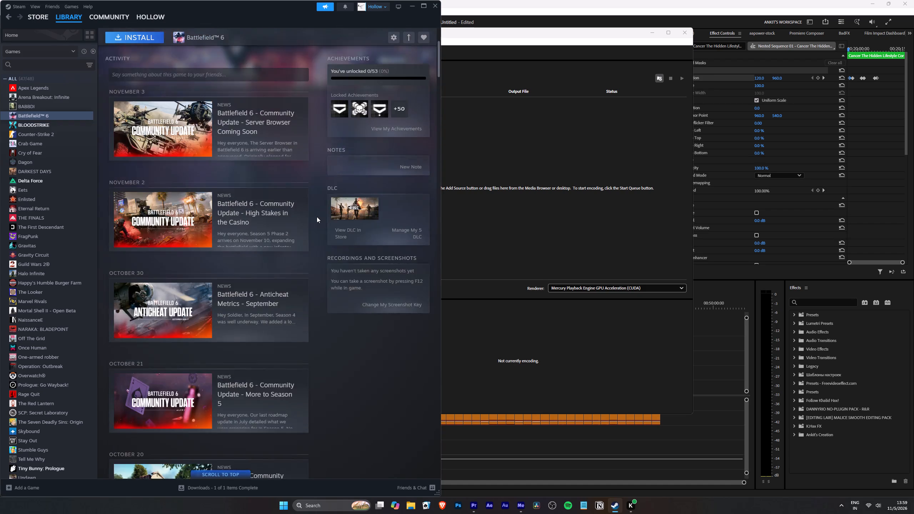
scroll(317, 217, up, 9)
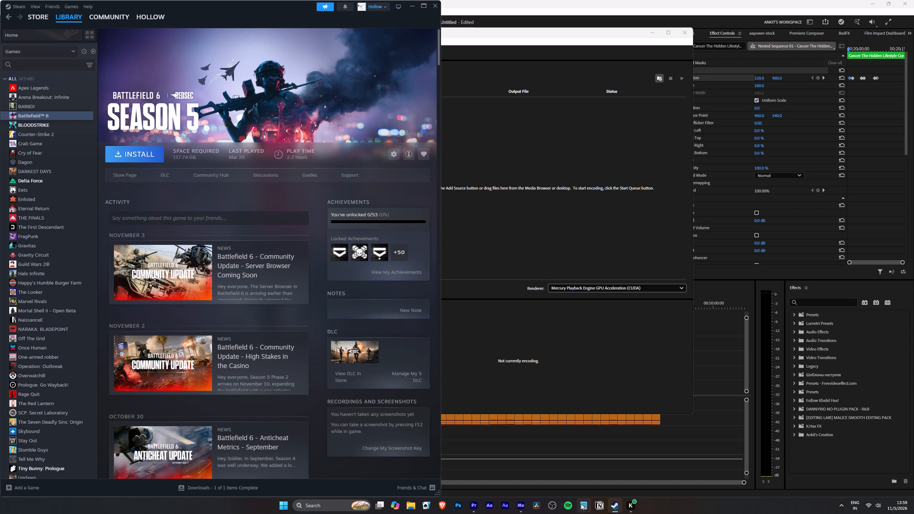
Switch to Google Chrome with the second profile and open a new tab for a search.
click(315, 506)
click(453, 326)
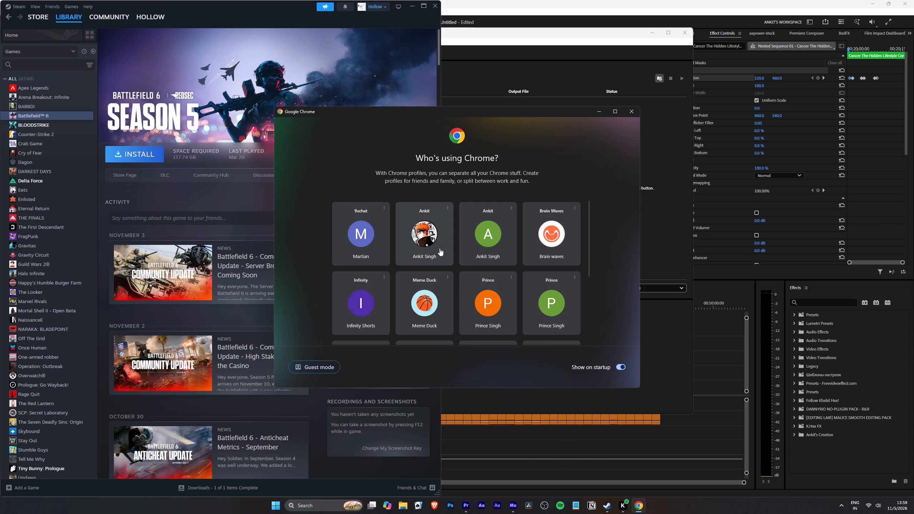
click(440, 248)
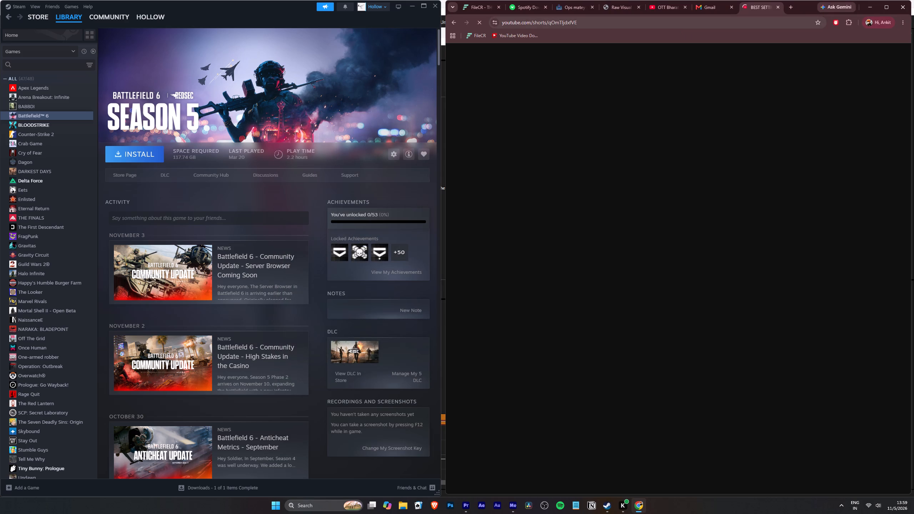
click(688, 21)
key(space)
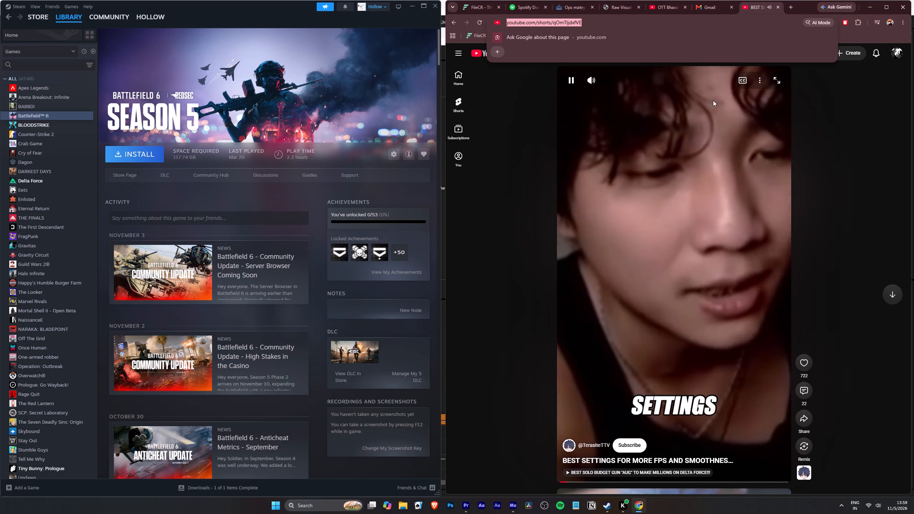
click(697, 167)
click(792, 10)
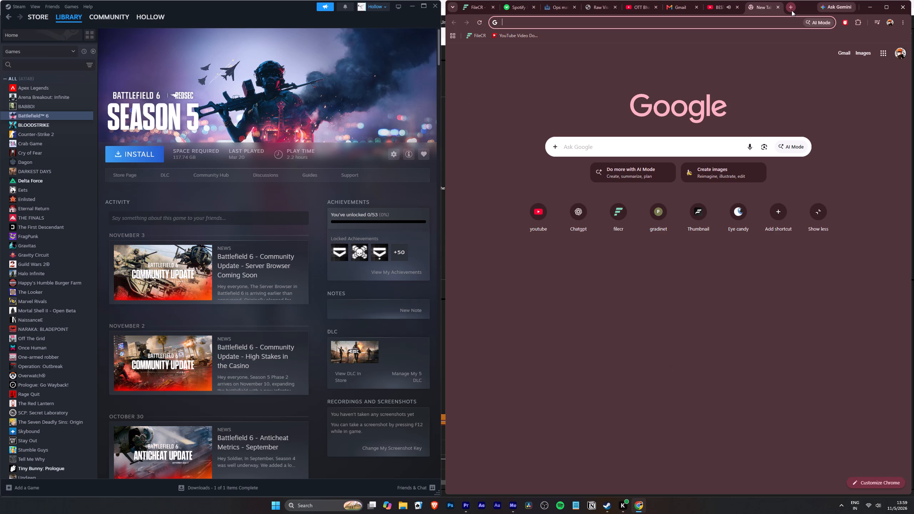
Search Google for "does battlefield 6 have a campaign" and expand the AI overview.
text(does battle field)
key(space)
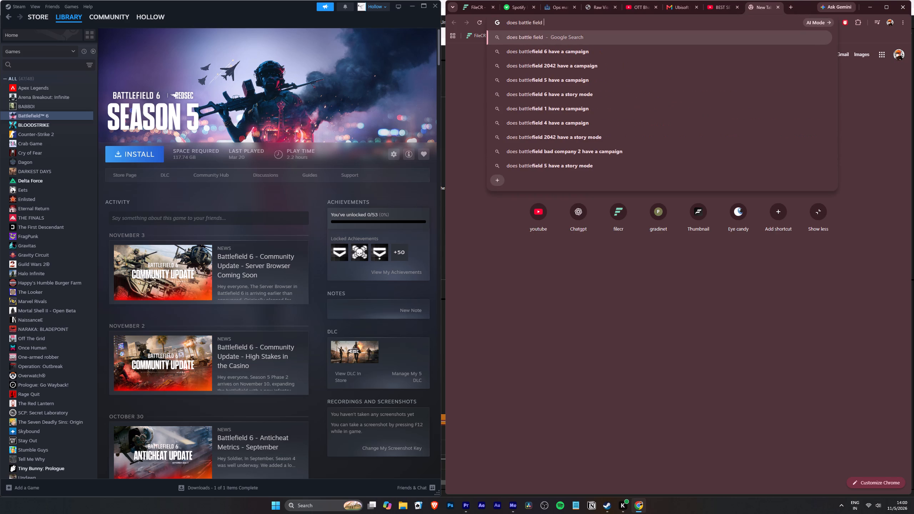
key(BackSpace)
key(BackSpace)
key(BackSpace)
key(BackSpace)
key(BackSpace)
key(BackSpace)
key(BackSpace)
text(field)
key(space)
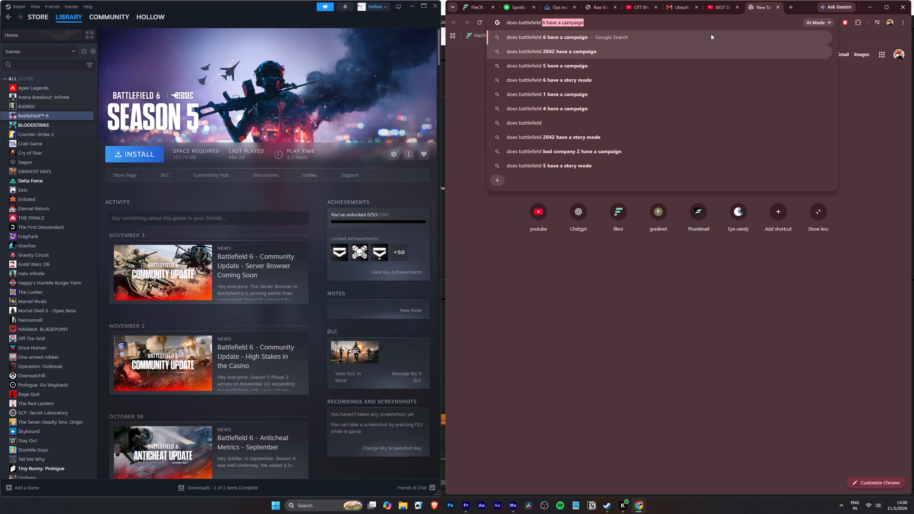
click(711, 34)
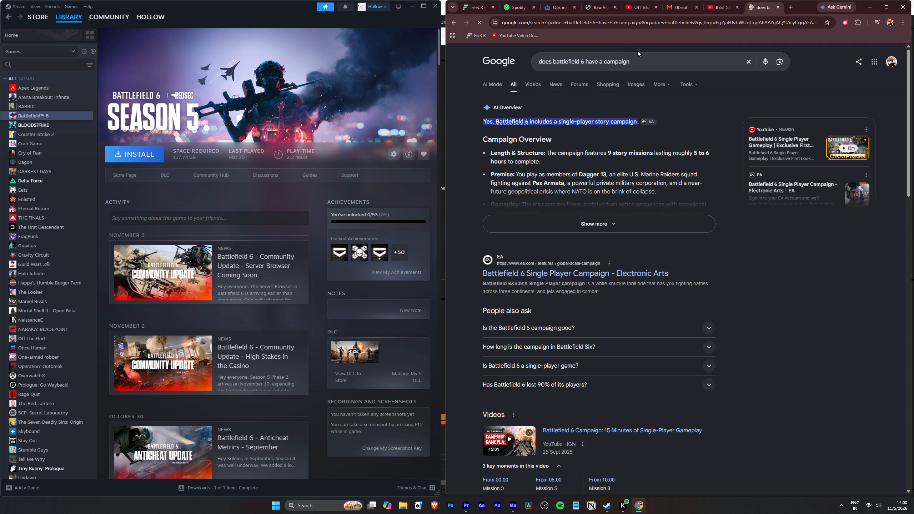
click(602, 228)
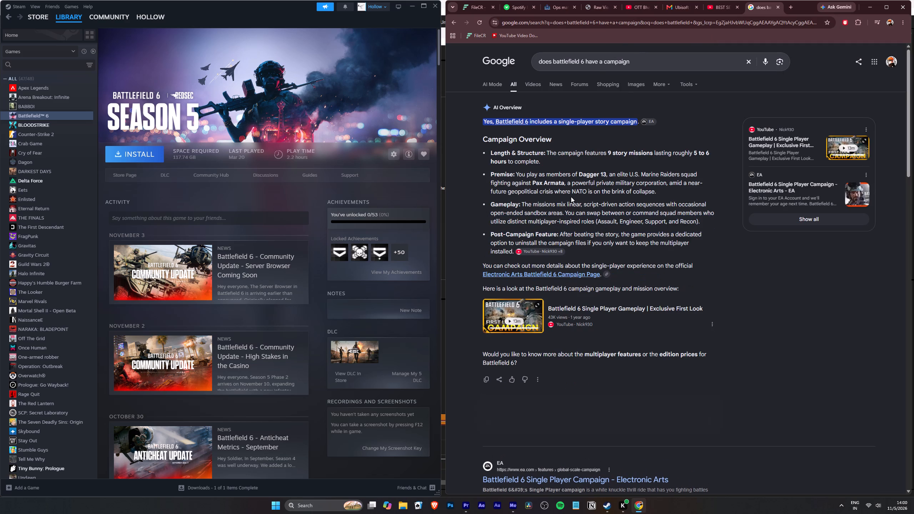
Change the Google search to "does battlefield 6 campaign free on steam" and run it.
click(639, 61)
key(space)
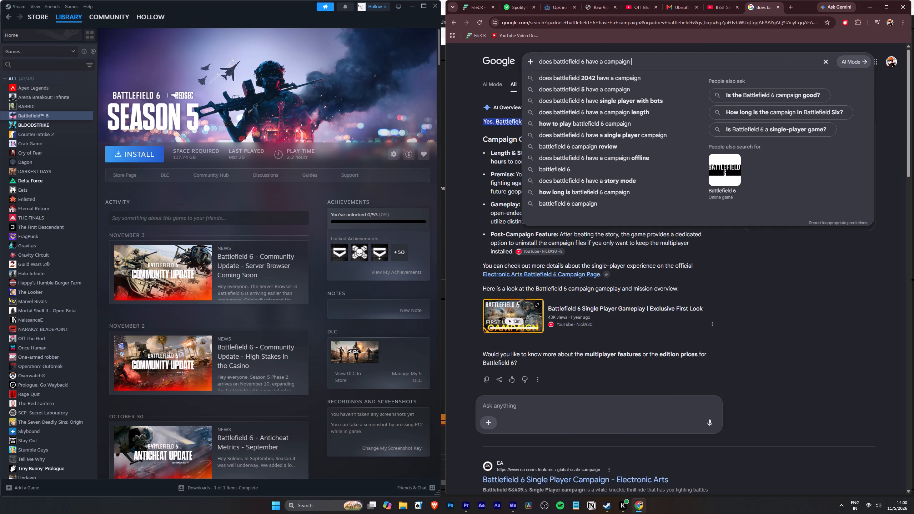
double_click(592, 60)
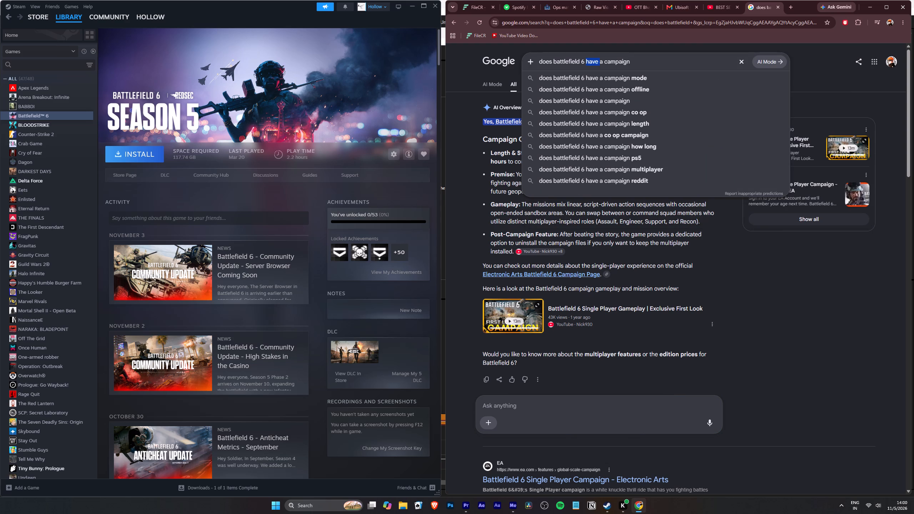
key(BackSpace)
double_click(592, 60)
click(591, 60)
key(BackSpace)
key(BackSpace)
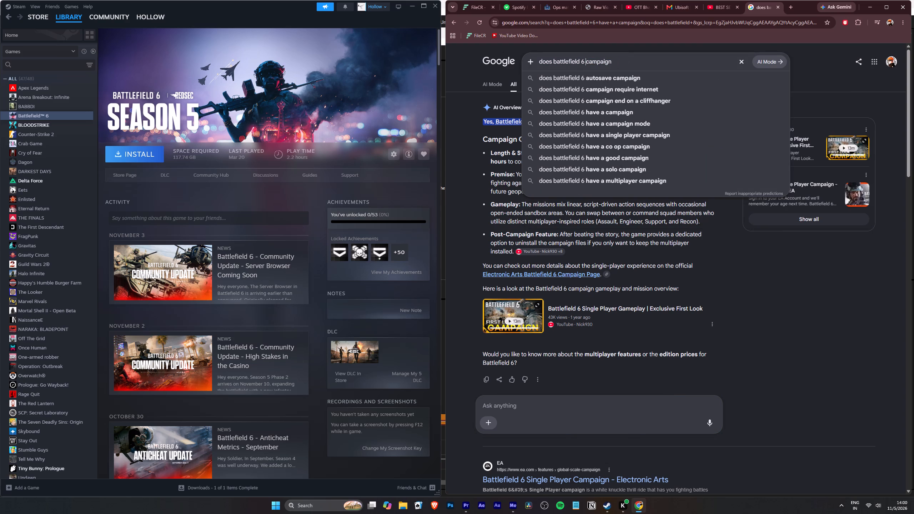
click(645, 58)
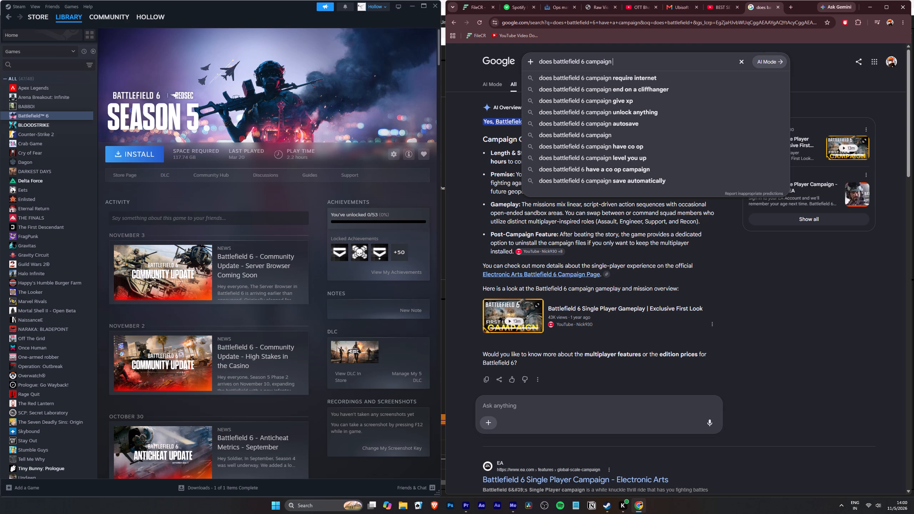
text(free on steam)
key(Return)
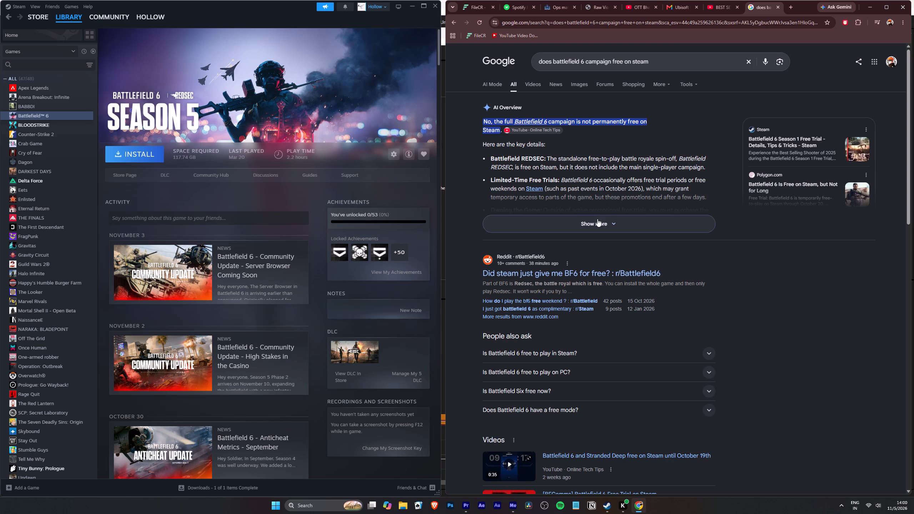
Put away the Chrome and Steam windows and return to Adobe Premiere.
click(874, 4)
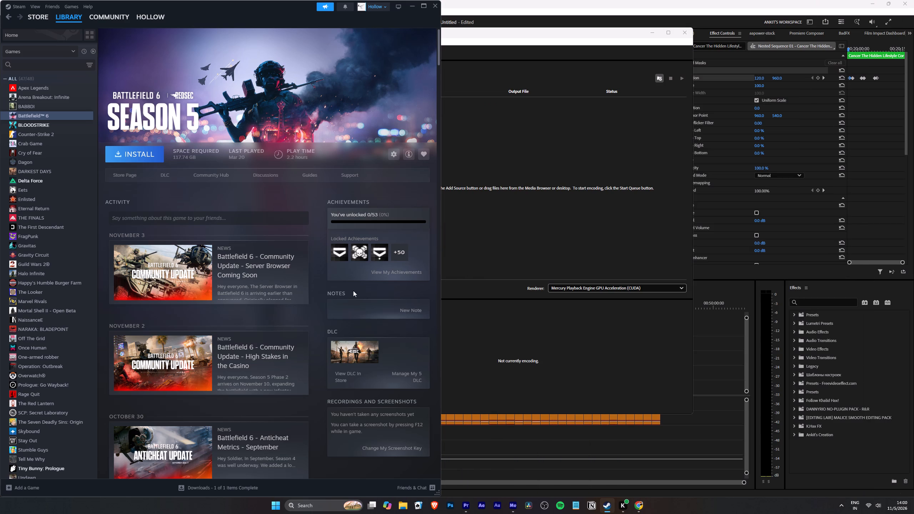
click(431, 7)
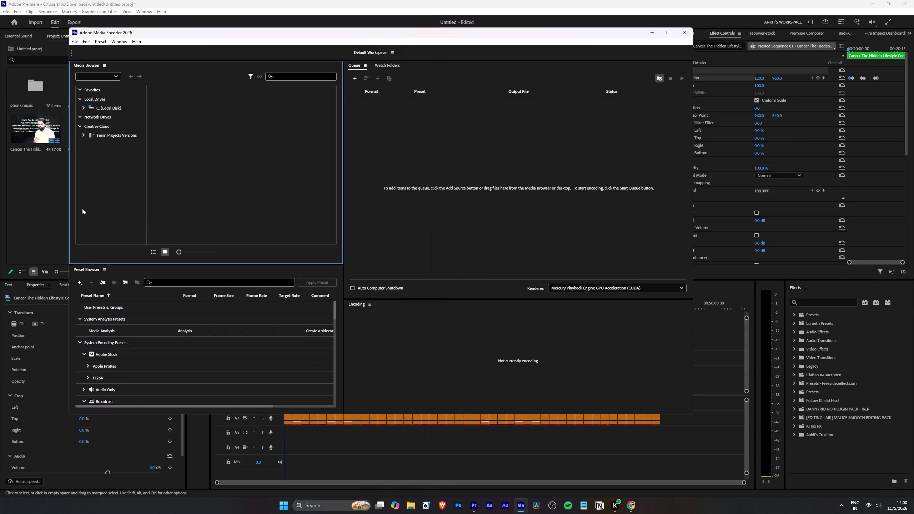
click(66, 191)
Mark an Out point at 00:00:31:28, the last frame of the sequence's first upper-track clip, and open the export settings for that range.
click(351, 294)
click(332, 301)
key(Up)
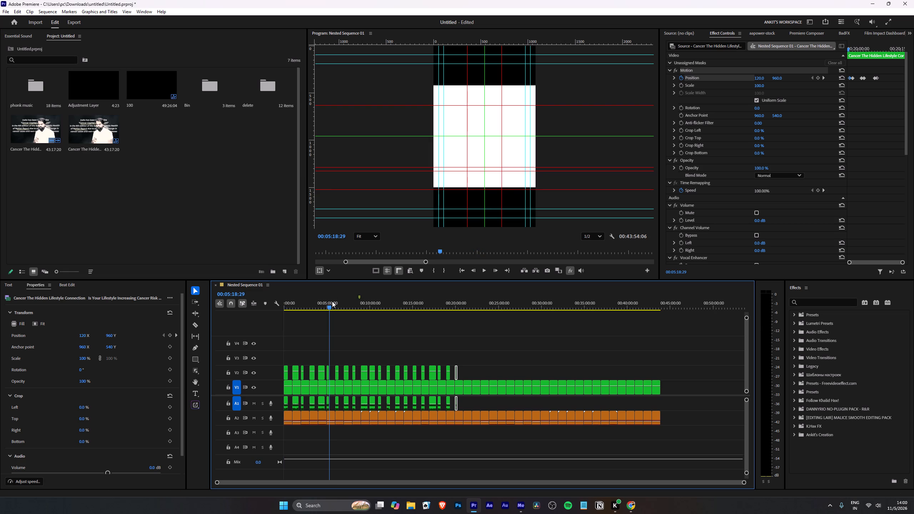
key(Up)
key(Up)
key(Up)
key(Up)
key(Up)
key(Up)
key(Up)
key(Up)
key(Up)
key(Up)
key(Up)
key(Up)
key(Up)
key(Up)
key(Up)
key(Up)
key(Up)
key(Up)
key(Up)
key(Up)
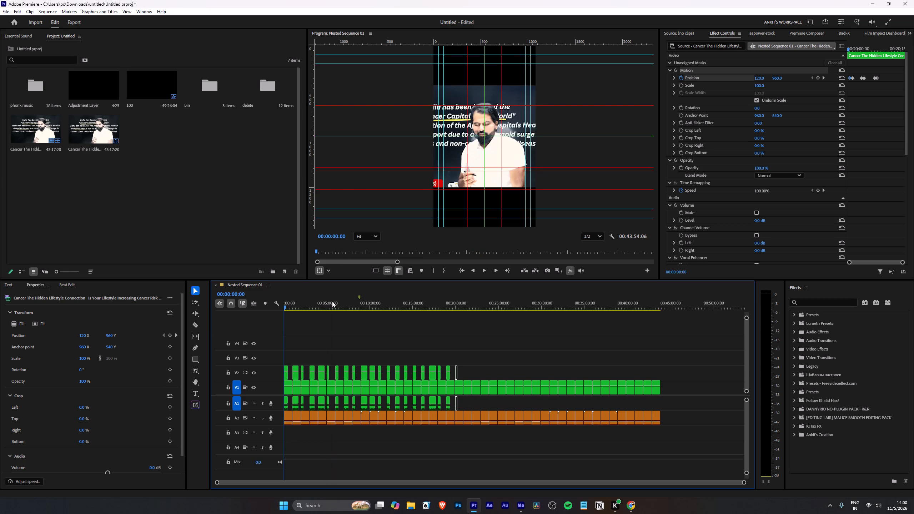
key(Down)
key(Left)
key(o)
key(ctrl+m)
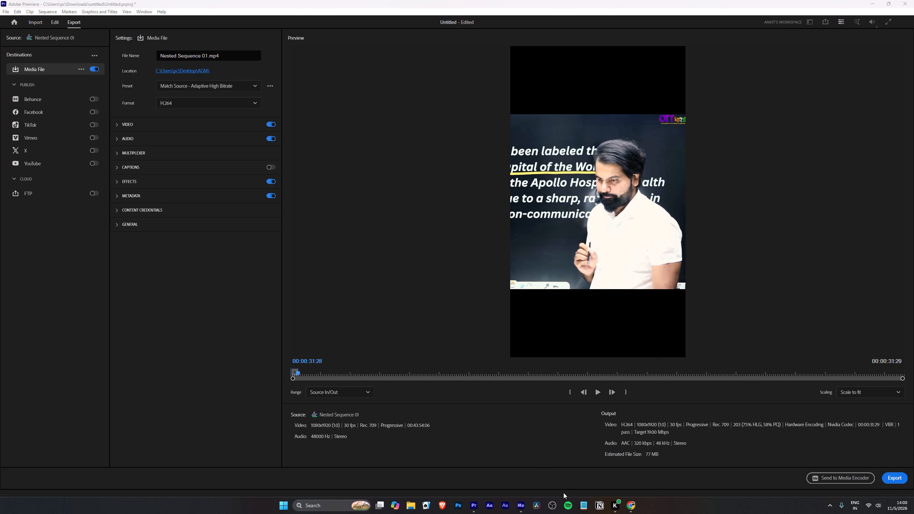
Open Microsoft PC Manager, run its PC boost, and return to the Premiere export settings.
text(pc)
key(Return)
click(801, 358)
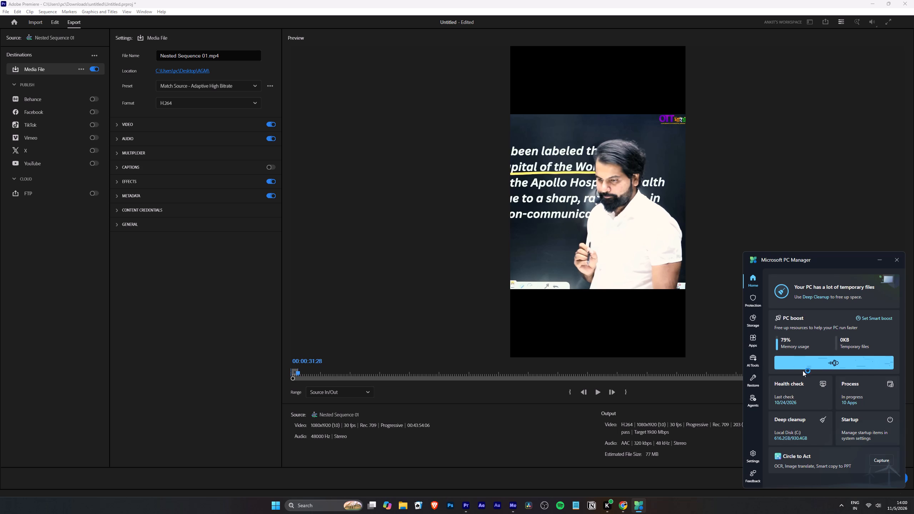
click(561, 417)
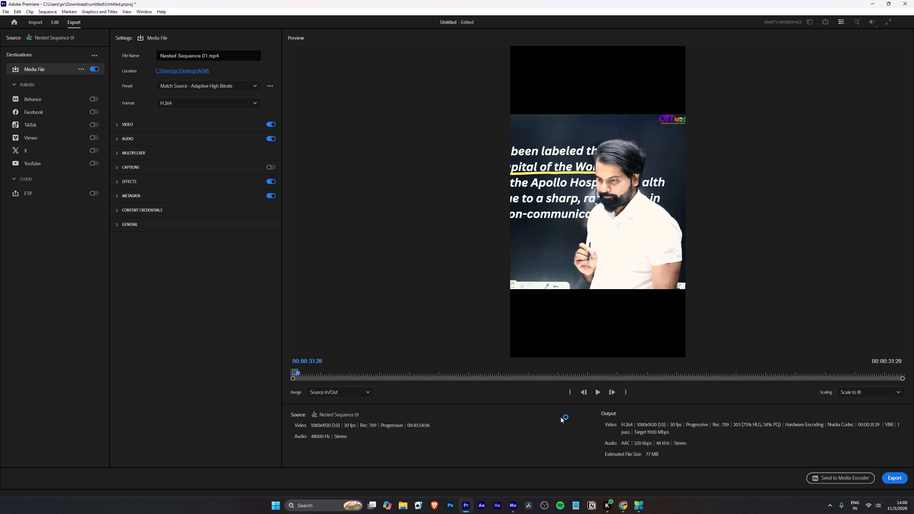
Send the first clip's marked range to Media Encoder.
click(828, 477)
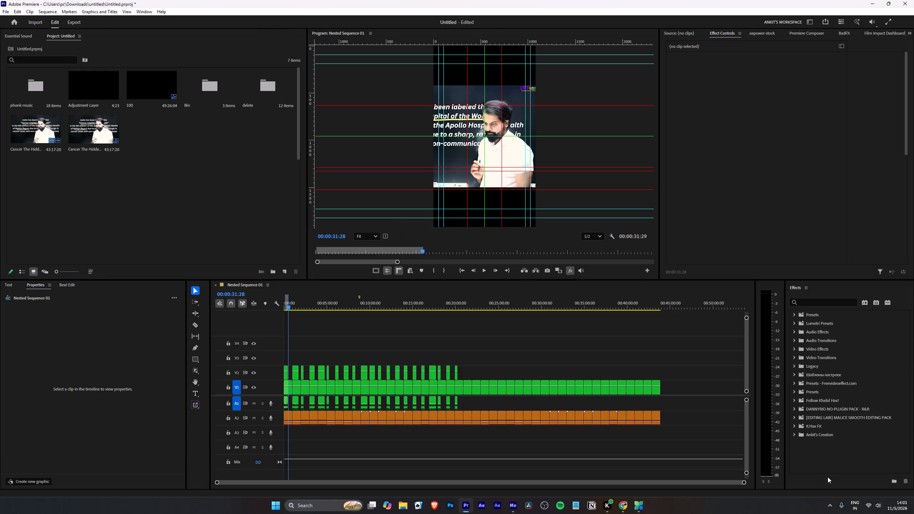
Mark In and Out points around the second upper-track clip, ending at 00:01:45:24, and send that range to Media Encoder.
key(Down)
key(Down)
key(i)
key(Down)
key(Left)
key(o)
key(ctrl+m)
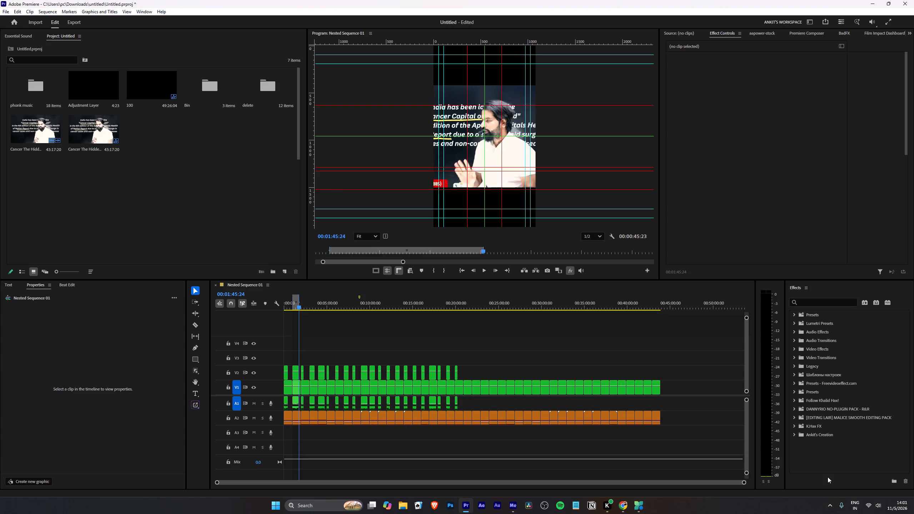
click(828, 477)
Mark the third upper-track clip from 00:02:00:04 to 00:02:19:29 and send that range to Media Encoder.
key(Down)
key(Down)
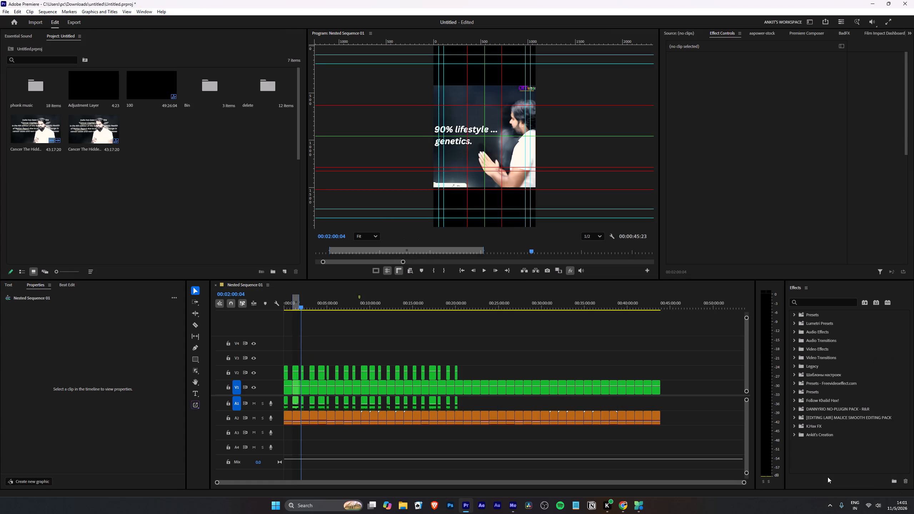
key(i)
key(Down)
key(Left)
key(o)
key(ctrl+m)
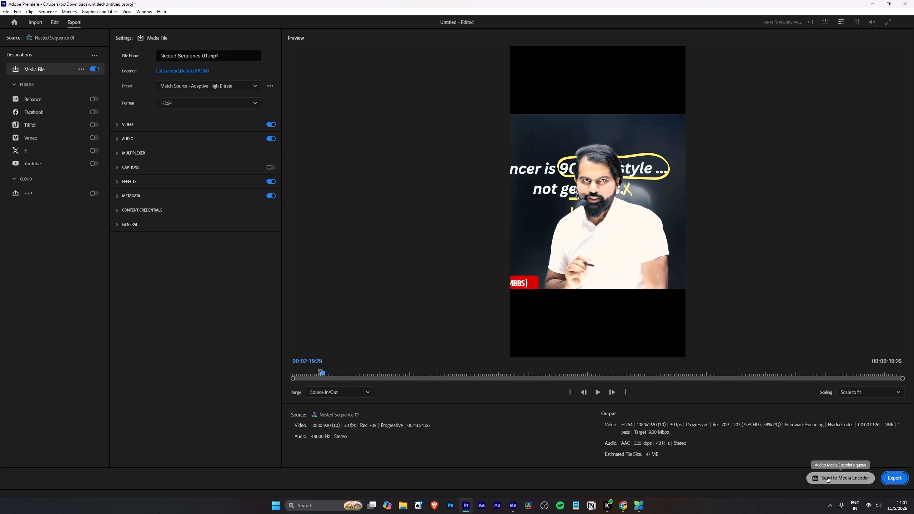
click(828, 477)
Mark the fourth upper-track clip from 00:03:00:05 to 00:03:37:16 and send that range to Media Encoder.
key(Down)
key(Down)
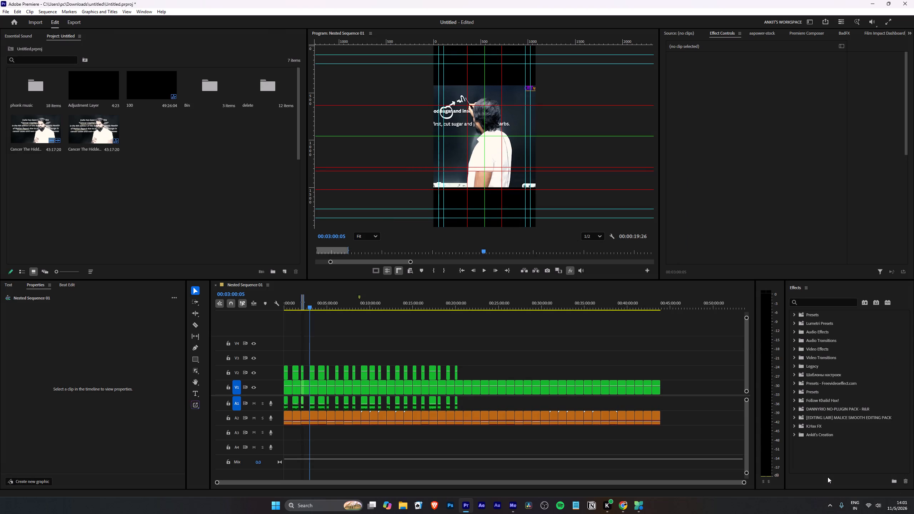
key(i)
key(Down)
key(Left)
key(o)
key(ctrl+m)
click(828, 477)
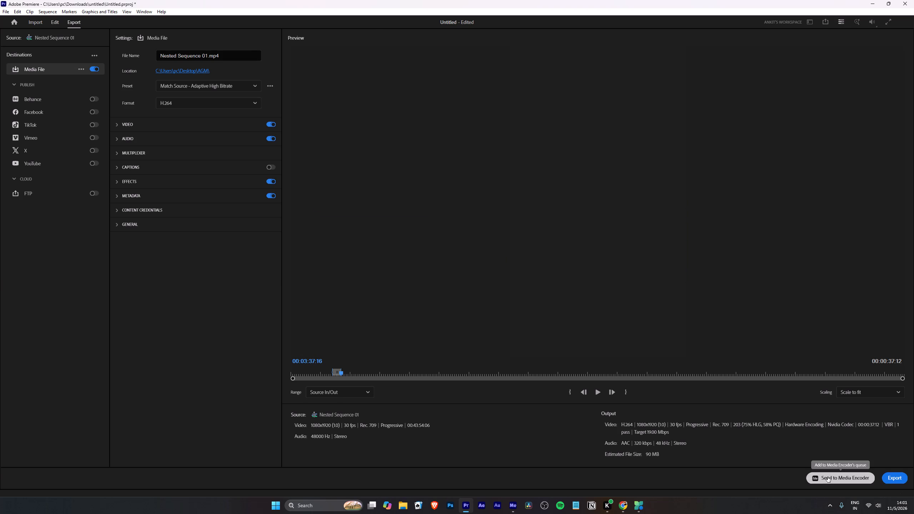
Mark the fifth upper-track clip with its Out point at 00:04:48:20 and send that range to Media Encoder.
key(Down)
key(Down)
key(i)
key(Down)
key(Left)
key(o)
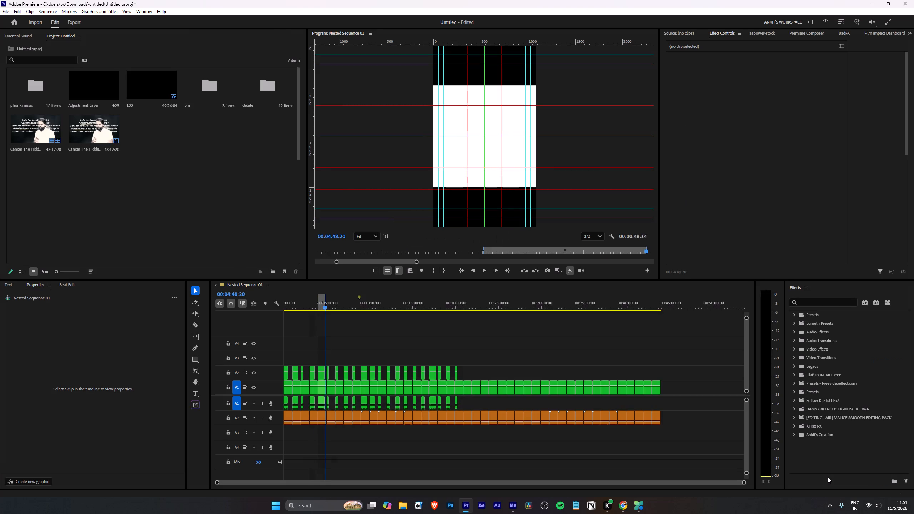
key(ctrl+m)
click(828, 477)
Mark the sixth upper-track clip with its Out point at 00:05:18:28 and send that range to Media Encoder.
key(Down)
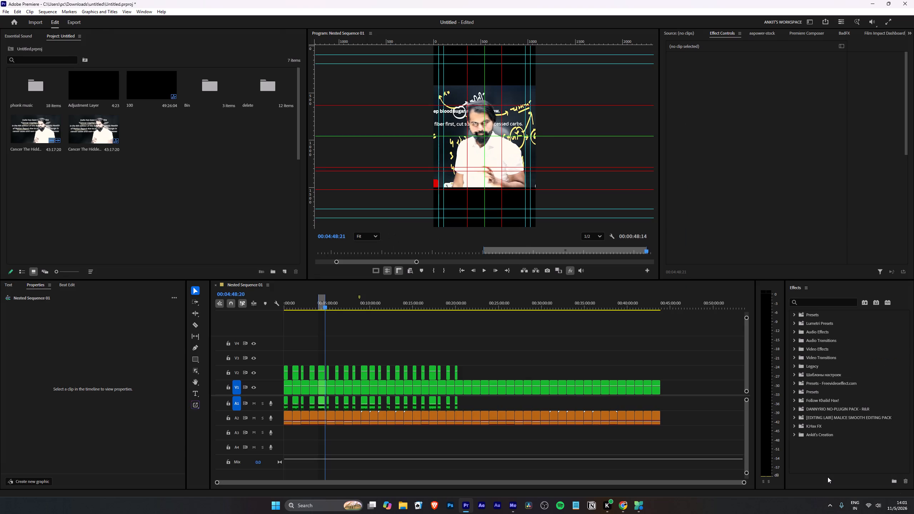
key(Down)
key(i)
key(Down)
key(Left)
key(o)
key(ctrl+m)
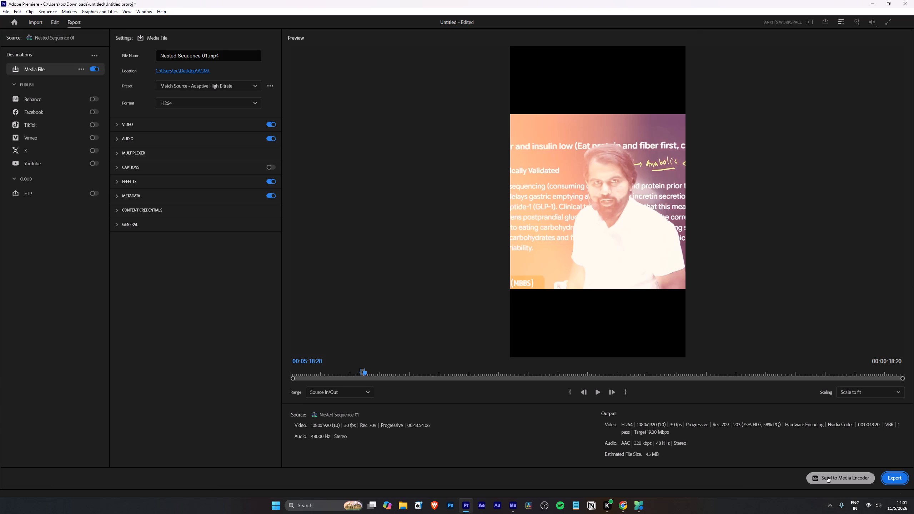
click(828, 477)
Mark the seventh upper-track clip from 00:06:00:11 to 00:06:24:29 and send that range to Media Encoder.
key(Down)
key(Down)
key(i)
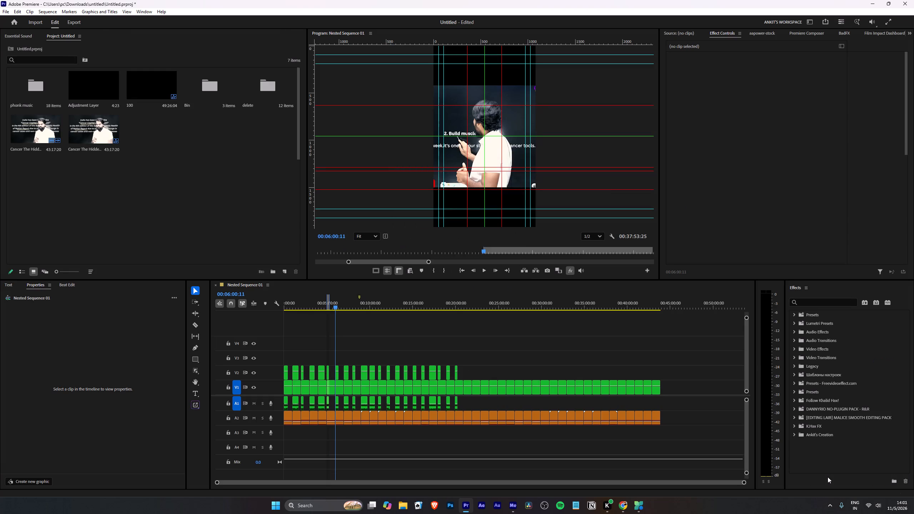
key(Down)
key(Left)
key(o)
key(ctrl+m)
click(828, 477)
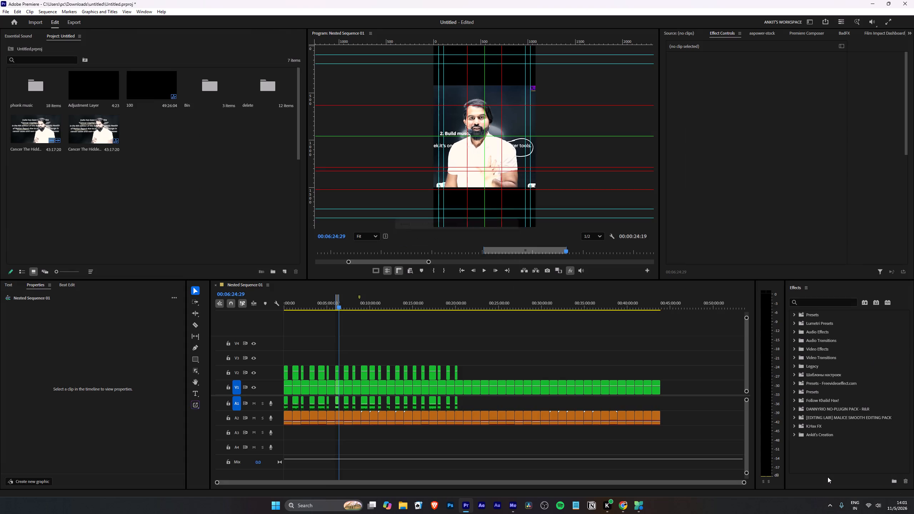
Mark the eighth upper-track clip with its Out point at 00:07:35:17 and send that range to Media Encoder.
key(Down)
key(Down)
key(i)
key(Down)
key(Left)
key(o)
key(ctrl+m)
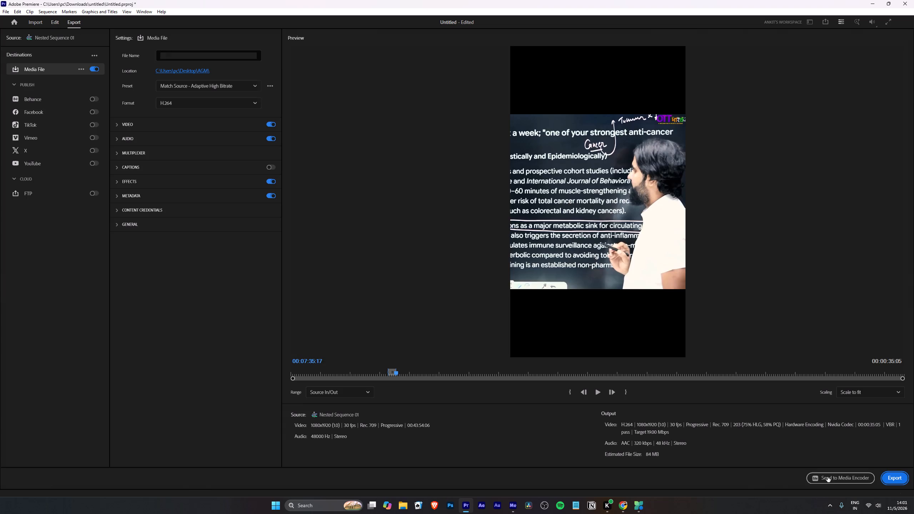
click(828, 477)
Mark the ninth upper-track clip from 00:08:00:14 to 00:08:22:20 and send that range to Media Encoder.
key(Down)
key(Down)
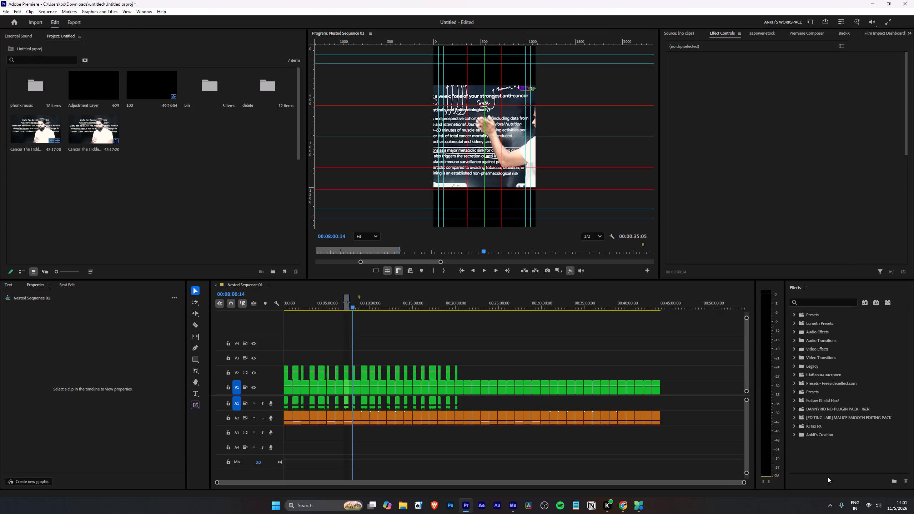
key(i)
key(Down)
key(Left)
key(o)
key(ctrl+m)
click(828, 477)
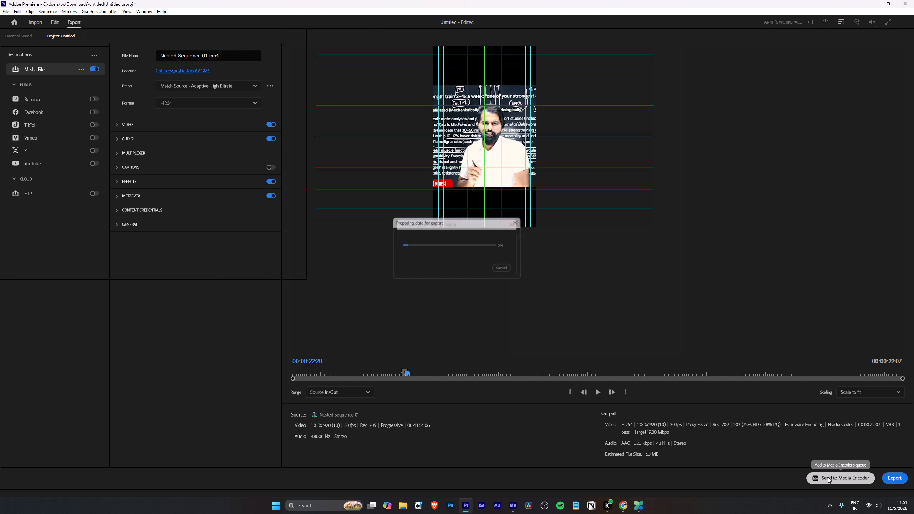
Mark In and Out points around the tenth upper-track clip, a 00:00:47:16 range, and send it to Media Encoder.
key(Down)
key(Down)
key(i)
key(Down)
key(Left)
key(o)
key(ctrl+m)
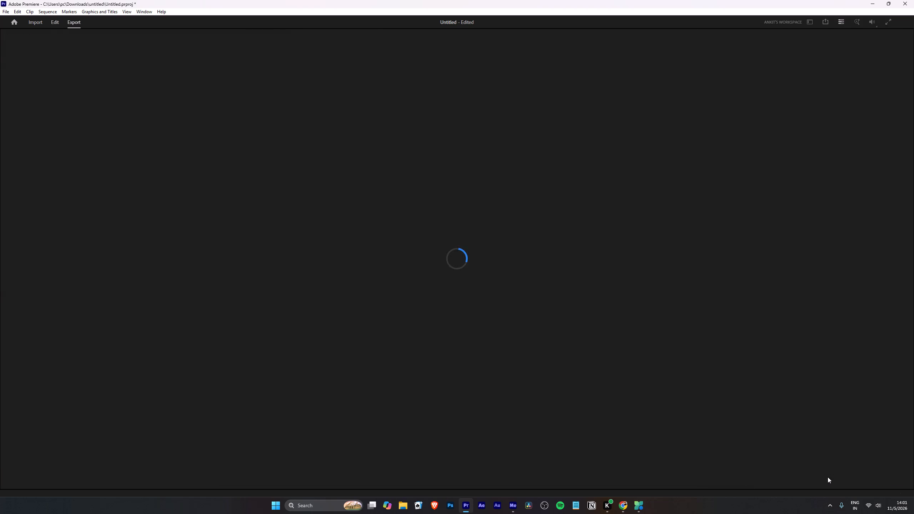
click(828, 477)
Mark the eleventh upper-track clip from 00:10:00:18 to 00:10:40:20 and send that range to Media Encoder.
key(Down)
key(Down)
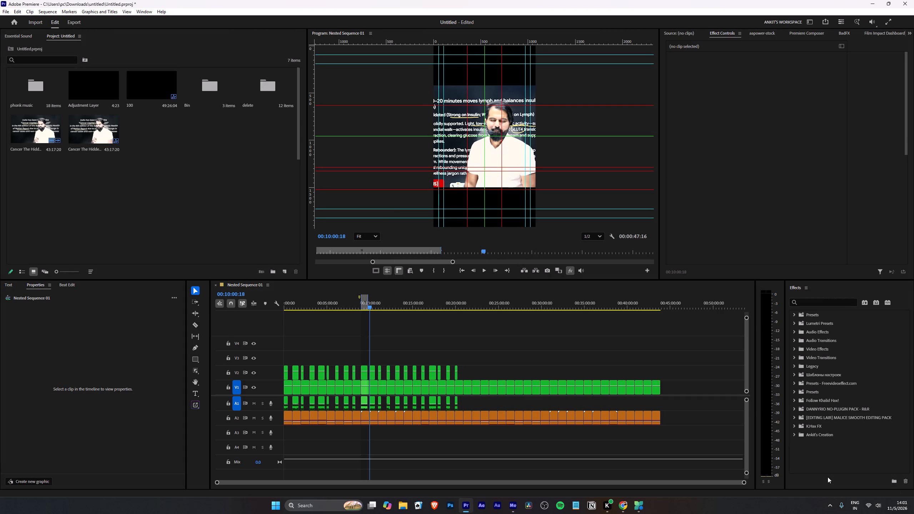
key(i)
key(Down)
key(Left)
key(o)
key(ctrl+m)
click(828, 477)
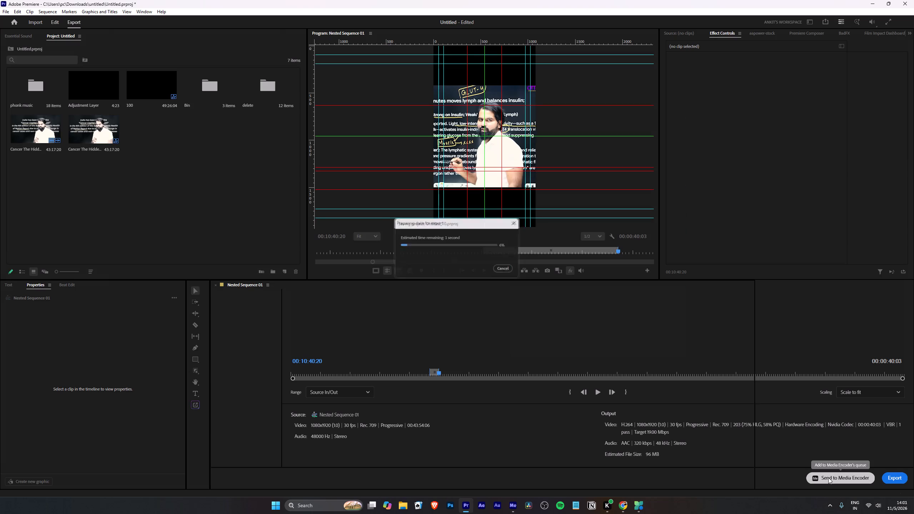
Mark the twelfth upper-track clip with its Out point at 00:11:23:20 and send that range to Media Encoder.
key(Down)
key(Down)
key(i)
key(Down)
key(Left)
key(o)
key(ctrl+m)
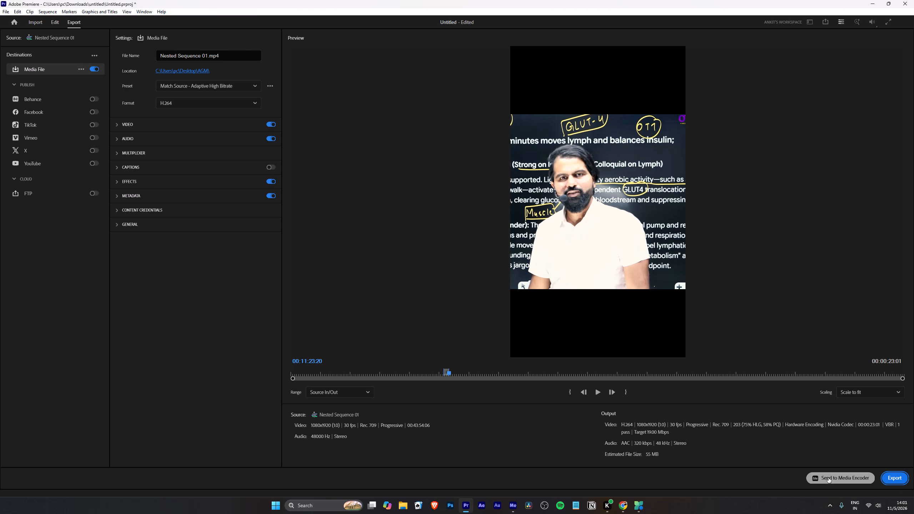
click(828, 478)
Mark the thirteenth upper-track clip from 00:12:00:22 to 00:12:23:26 and send that range to Media Encoder.
key(Down)
key(Down)
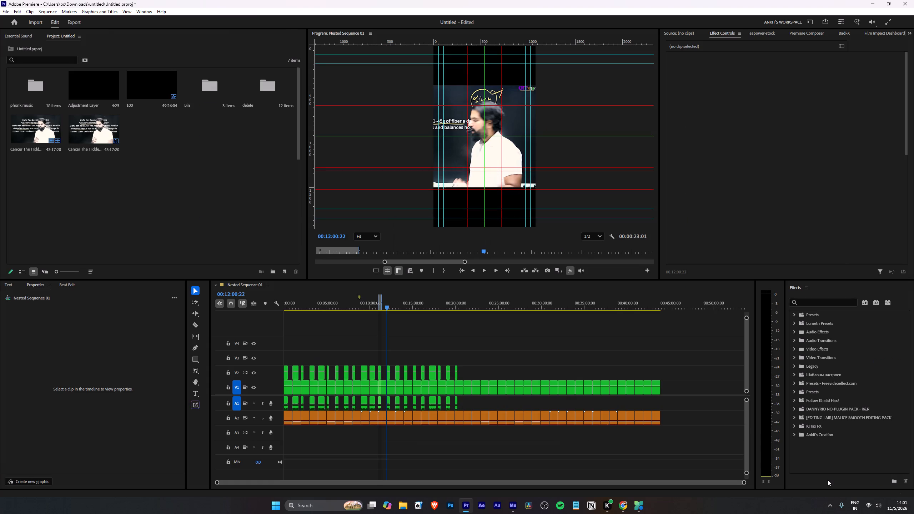
key(i)
key(Down)
key(Left)
key(o)
key(ctrl+m)
click(828, 480)
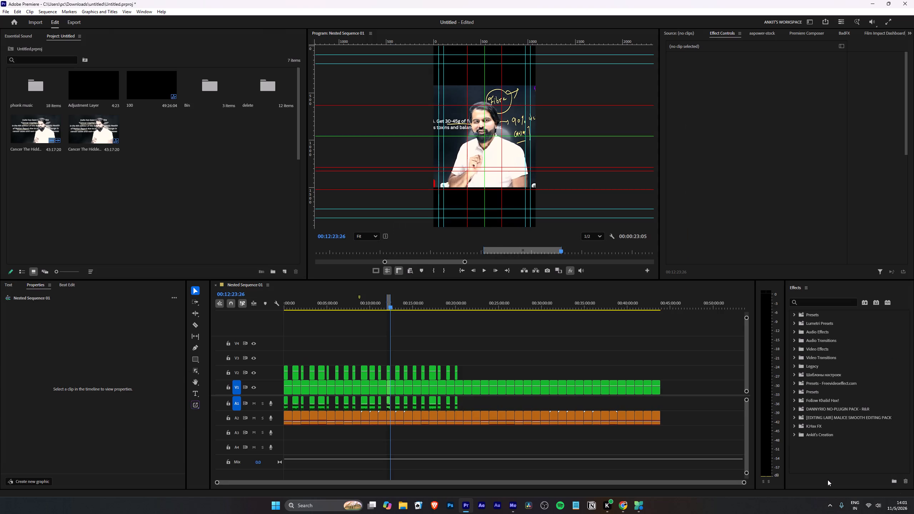
Mark the fourteenth upper-track clip with its Out point at 00:13:31:12 and send that range to Media Encoder.
key(Down)
key(Down)
key(i)
key(Down)
key(Left)
key(o)
key(ctrl+m)
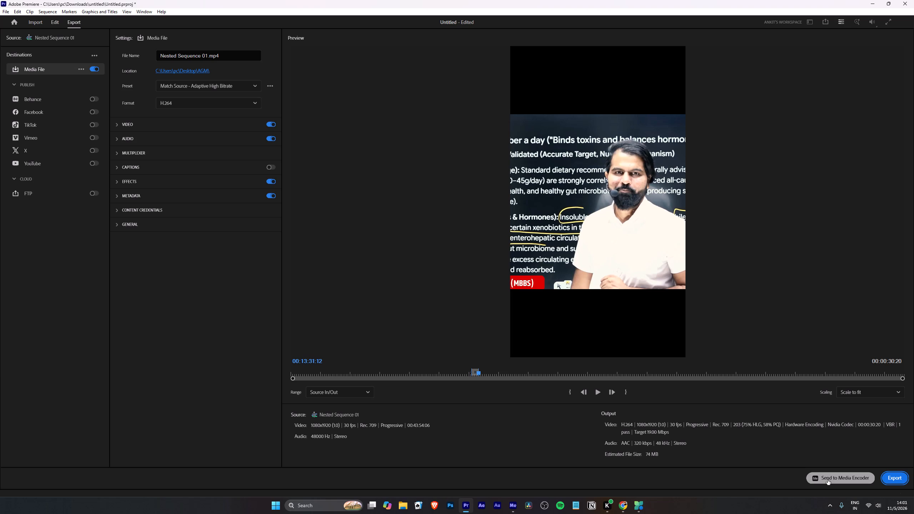
click(828, 480)
Mark the fifteenth upper-track clip with its Out point at 00:14:27:25 and send that range to Media Encoder.
key(Down)
key(Down)
key(i)
key(Down)
key(Left)
key(o)
key(ctrl+m)
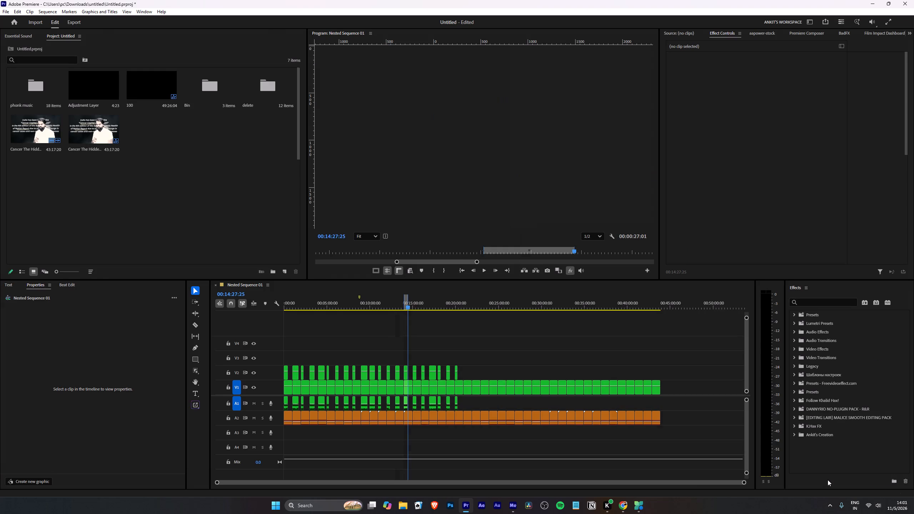
click(828, 480)
Mark In and Out points around the sixteenth upper-track clip, from 00:15:00:27 to 00:15:29:00.
key(Down)
key(Down)
key(i)
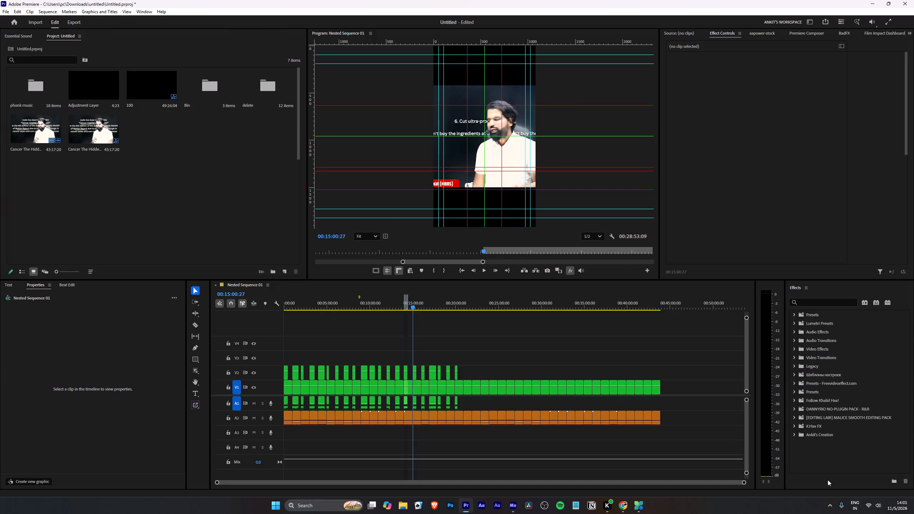
key(Down)
key(Left)
text(om)
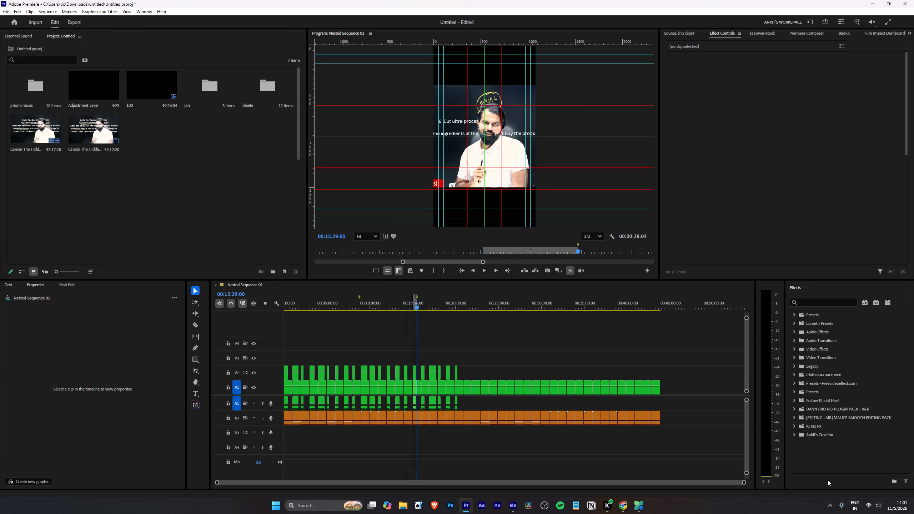
Delete the stray sequence marker at 00:15:29:00.
key(m)
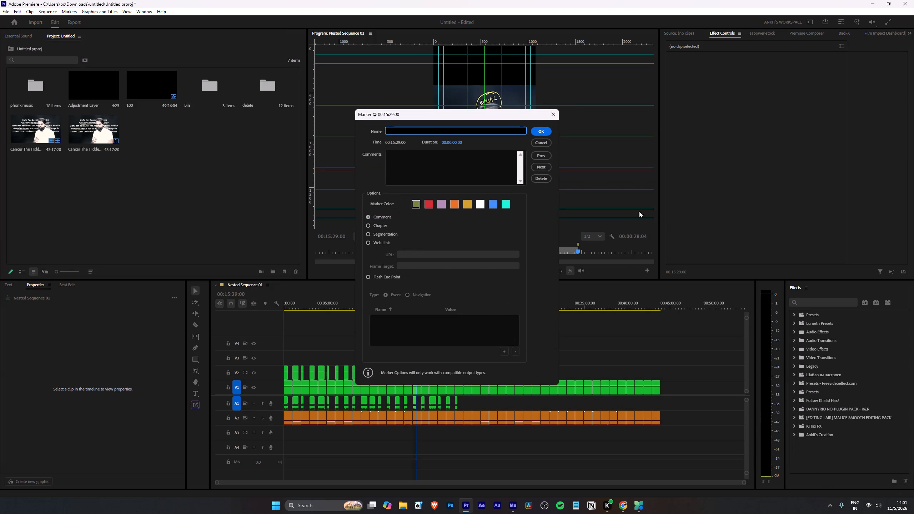
click(536, 131)
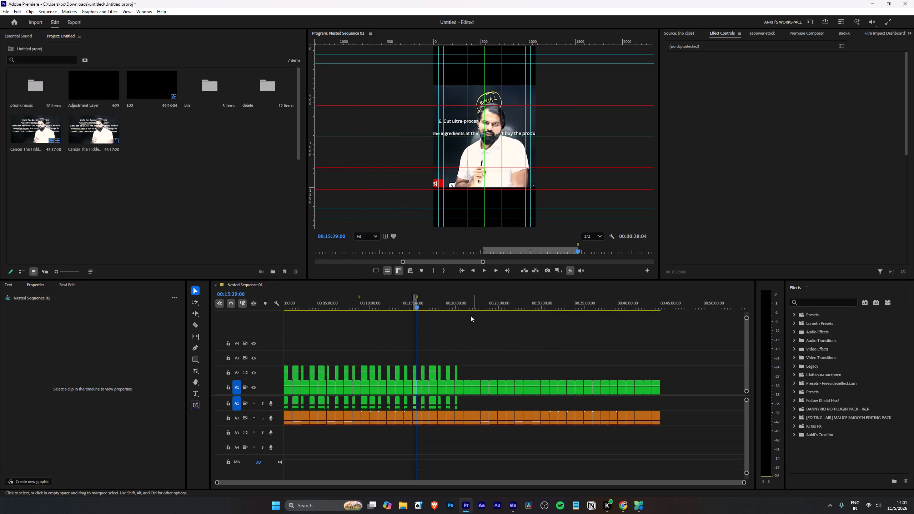
key(m)
click(539, 177)
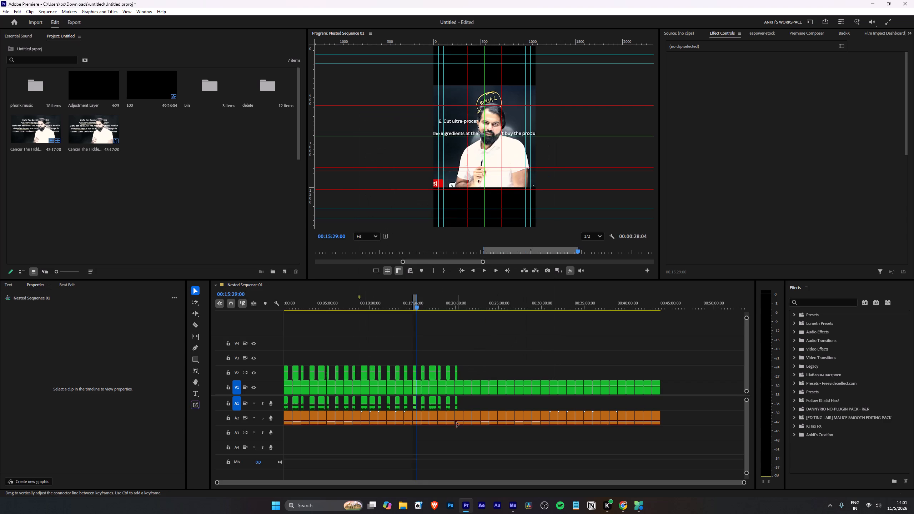
Send the sixteenth clip's marked range to Media Encoder.
key(ctrl+m)
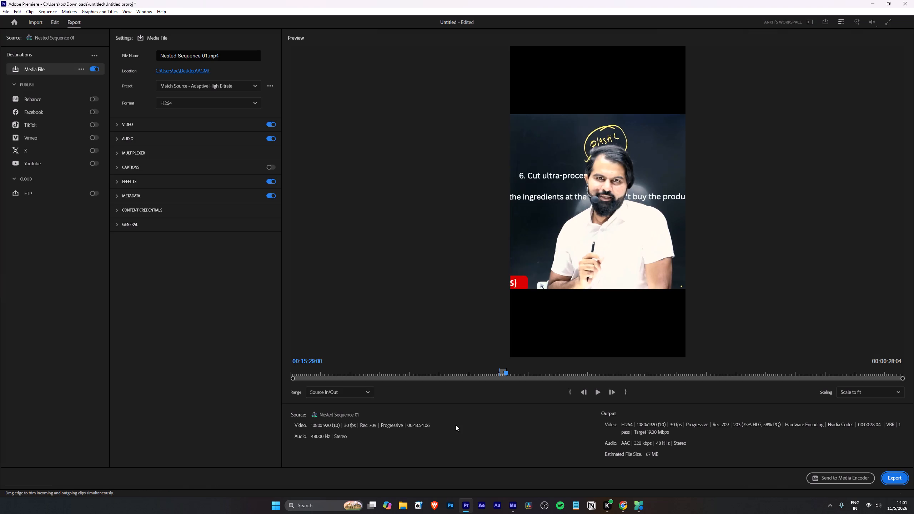
click(853, 473)
Mark the seventeenth upper-track clip with its Out point at 00:16:27:19 and send that range to Media Encoder.
key(Down)
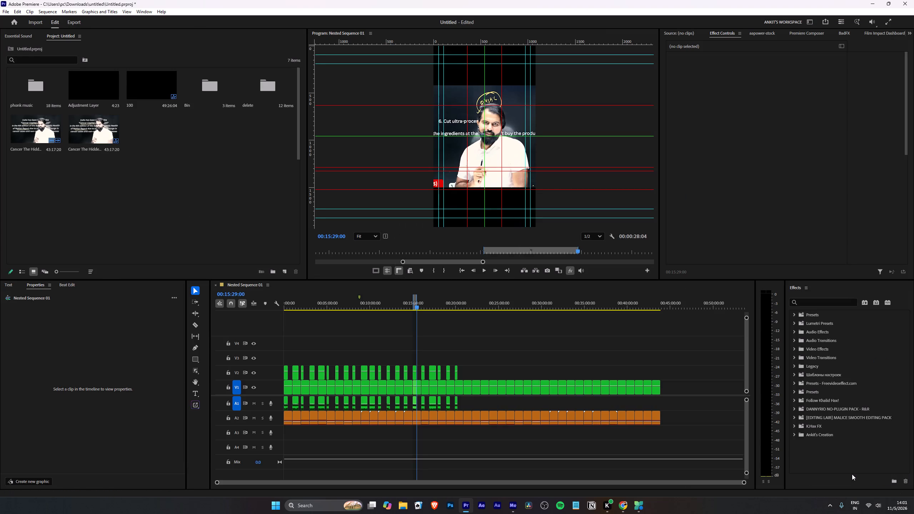
key(Down)
key(i)
key(Down)
key(Left)
key(o)
key(ctrl+m)
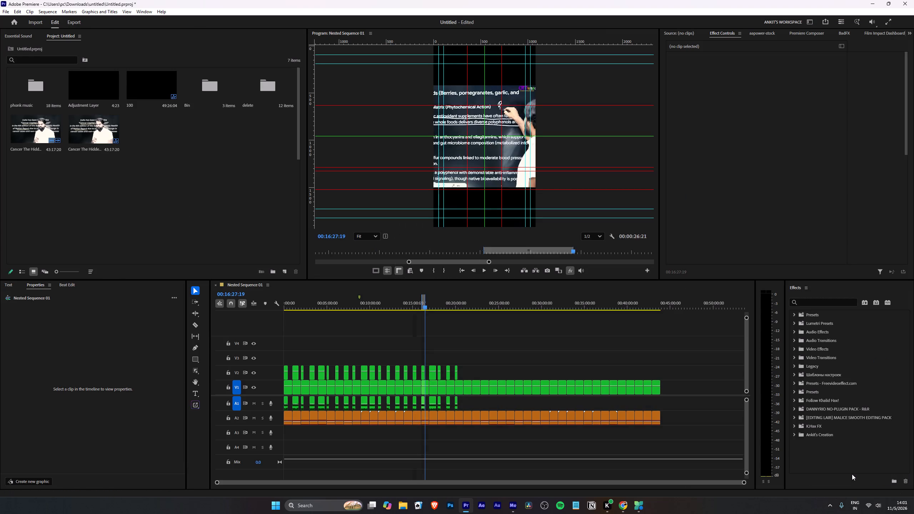
click(852, 474)
Mark the eighteenth upper-track clip from 00:16:56:10 to 00:17:47:29 and send that range to Media Encoder.
key(Down)
key(Down)
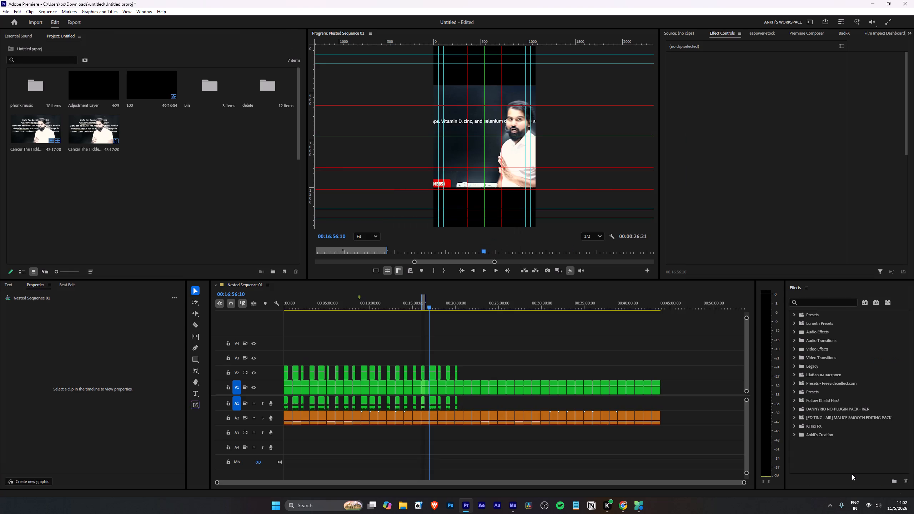
key(i)
key(Down)
key(Left)
key(o)
key(ctrl+m)
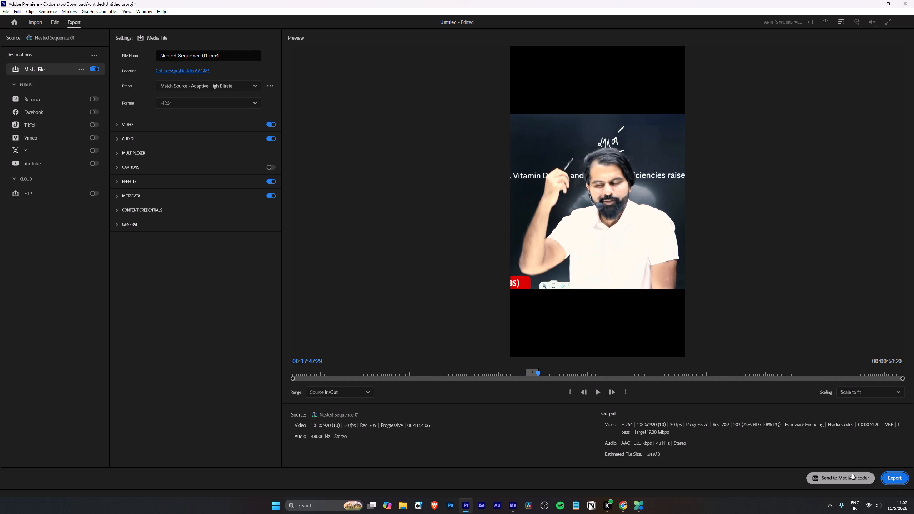
click(852, 474)
Mark the nineteenth upper-track clip from 00:17:56:09 to 00:18:19:26 and send that range to Media Encoder.
key(Down)
key(Down)
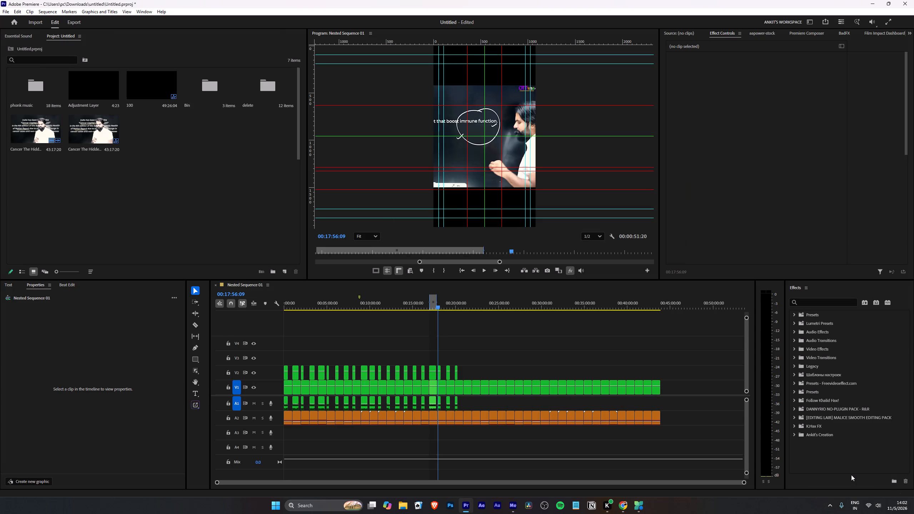
key(i)
key(Down)
key(Left)
key(o)
key(ctrl+k)
key(ctrl+m)
click(851, 475)
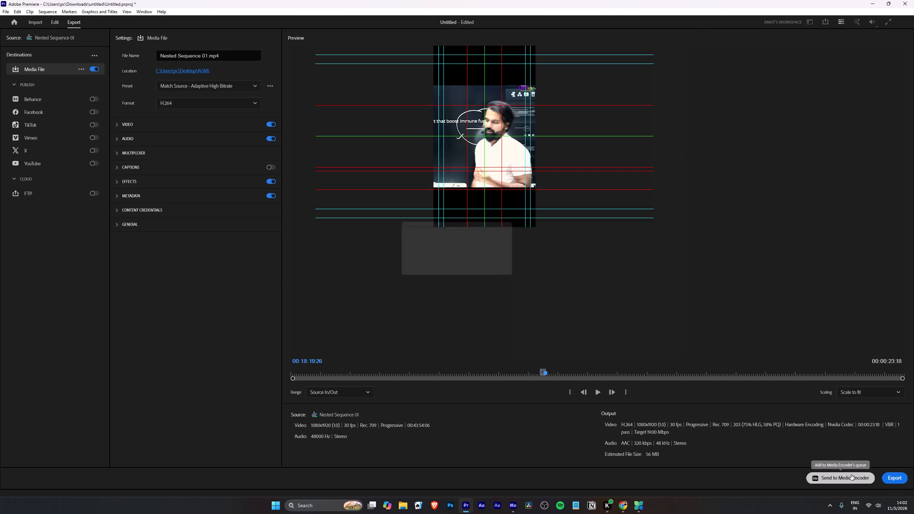
Mark the twentieth upper-track clip from 00:18:56:09 to 00:19:24:18 and send that range to Media Encoder.
key(Down)
key(Down)
key(i)
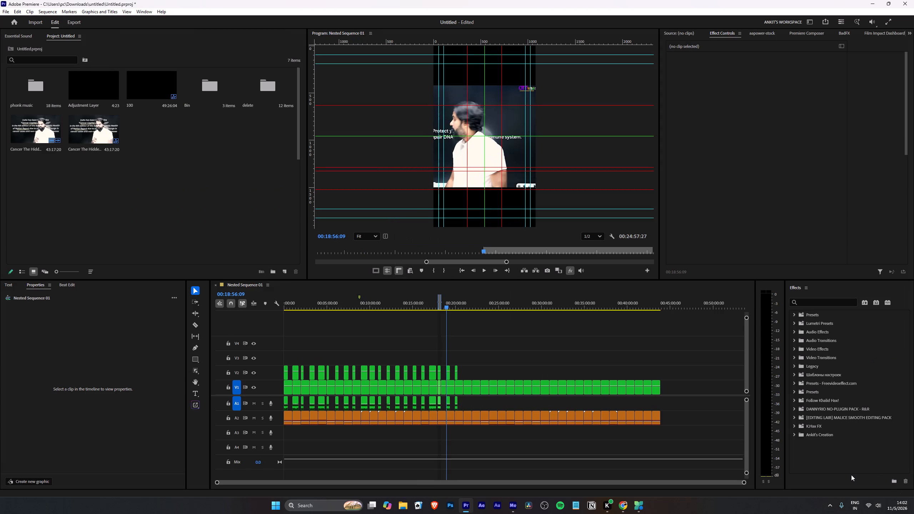
key(Down)
key(Left)
key(o)
key(ctrl+m)
click(851, 475)
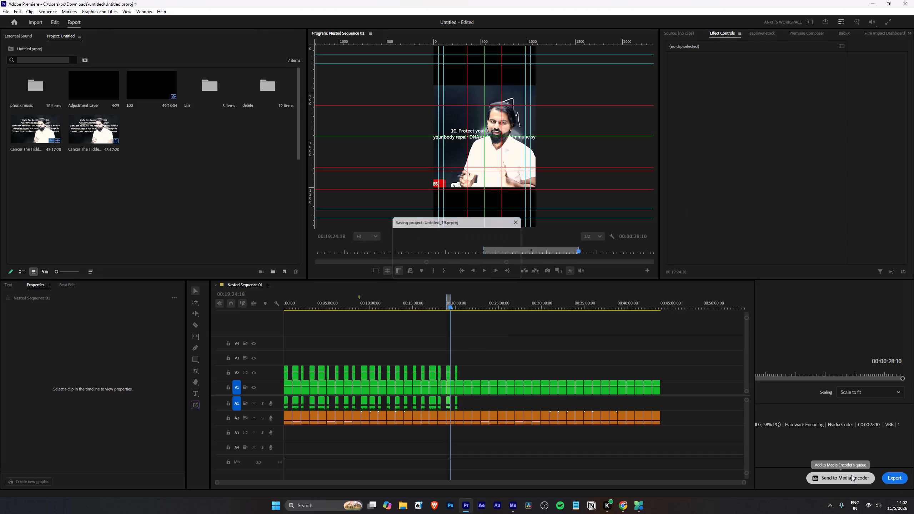
Mark the last upper-track clip with its Out point at 00:20:16:16 and send that range to Media Encoder.
key(Down)
key(Down)
key(i)
key(Down)
key(Left)
key(o)
key(ctrl+m)
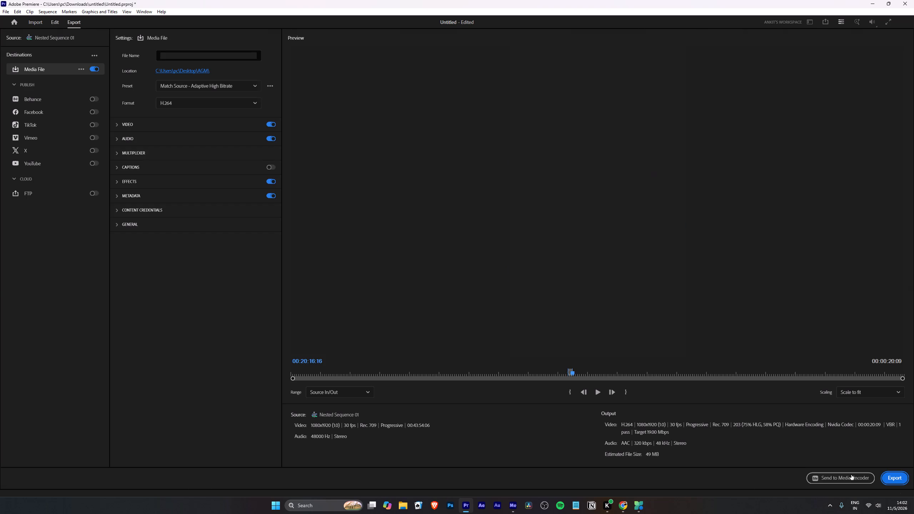
click(851, 475)
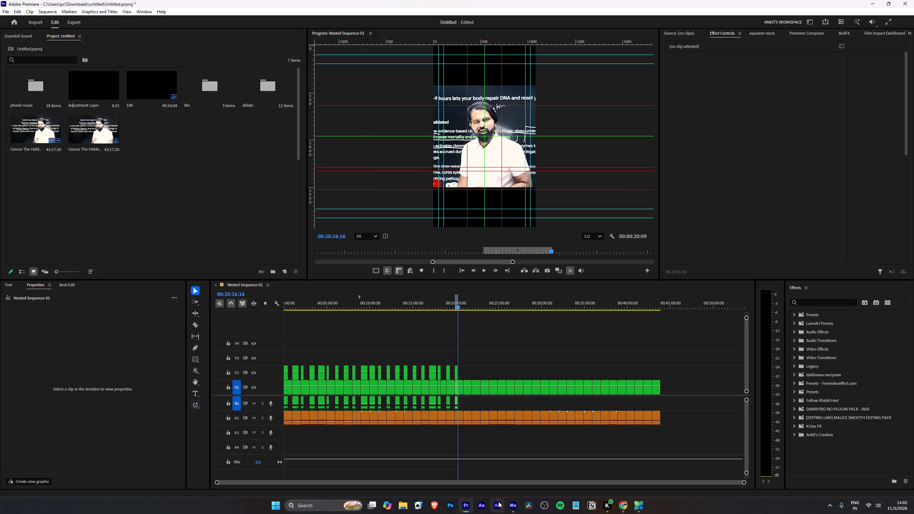
Switch to Media Encoder and start encoding the queued Nested Sequence 01 exports.
click(506, 502)
click(680, 76)
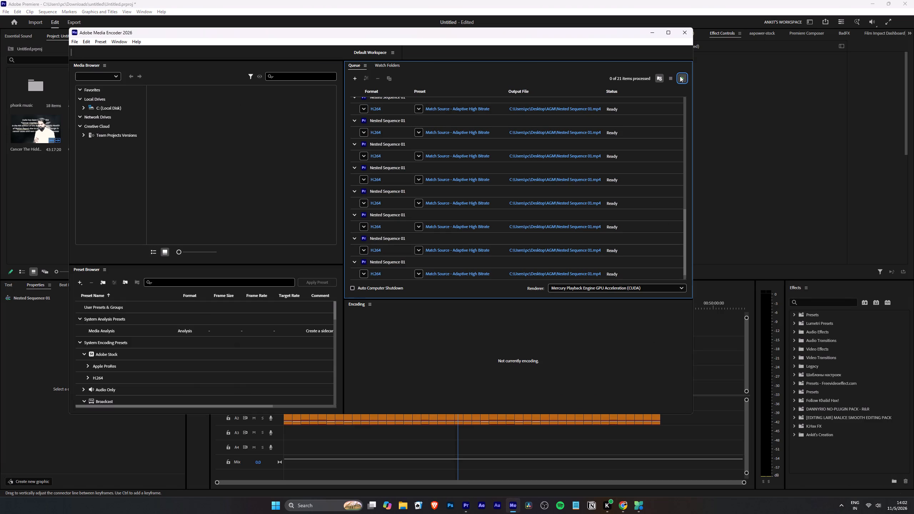
Copy the Cancer The Hidden Lifestyle Connection clip's name from the Premiere project and create a folder with that name in Desktop's AGM folder.
click(521, 0)
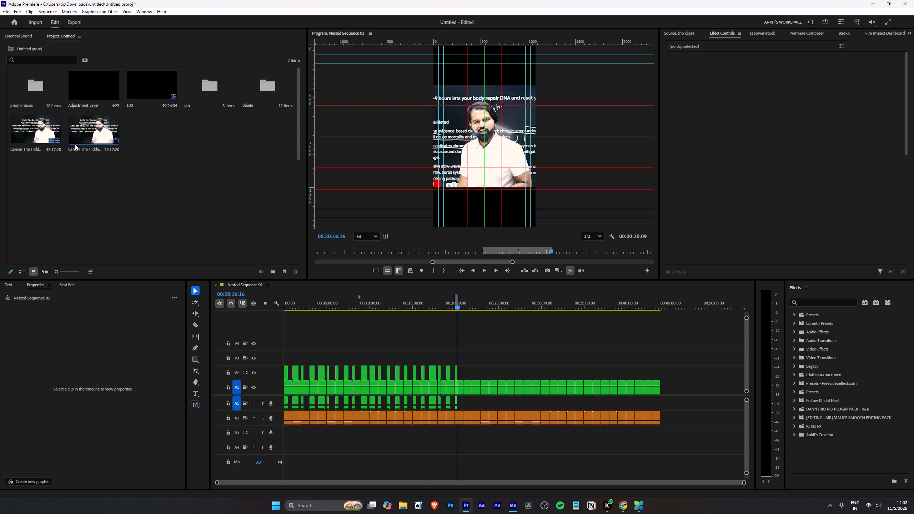
click(85, 148)
click(85, 148)
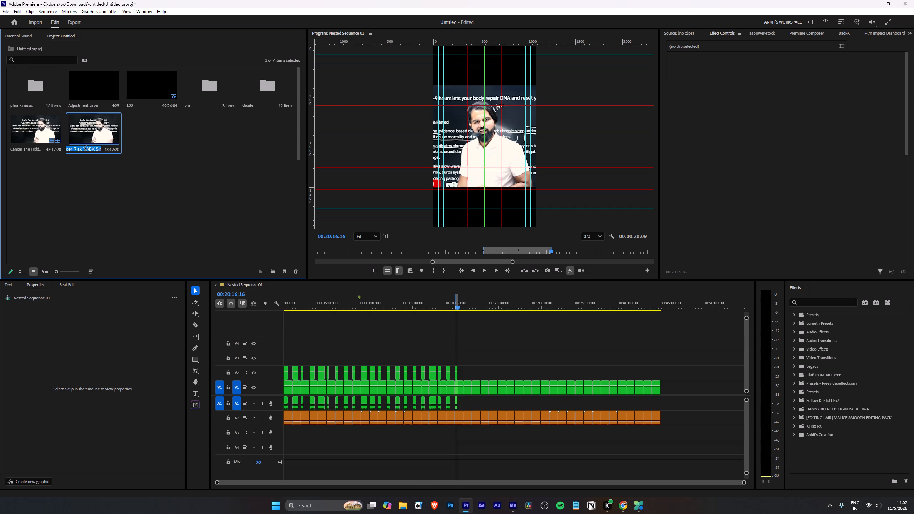
key(ctrl+c)
click(401, 506)
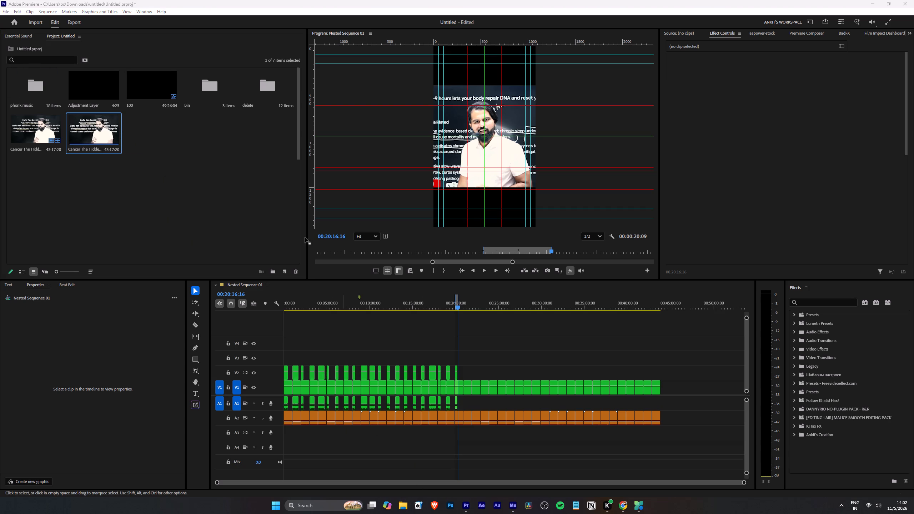
click(486, 361)
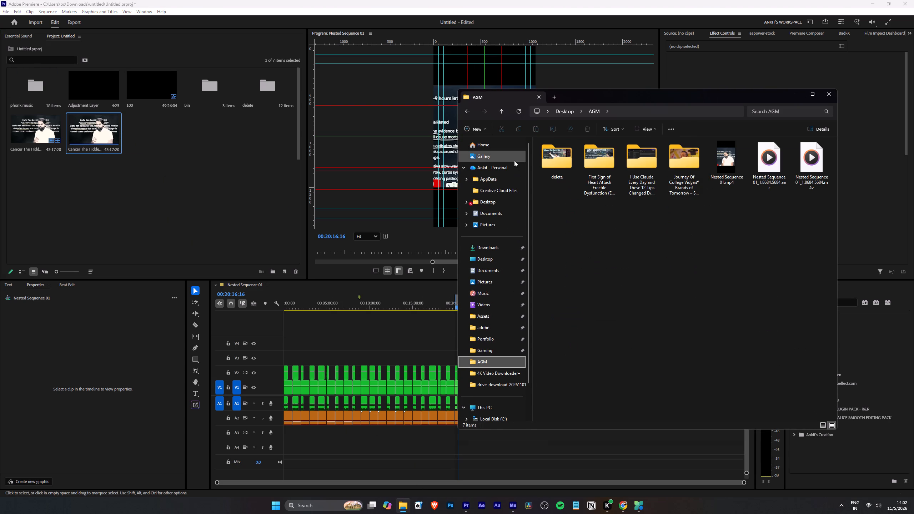
click(618, 238)
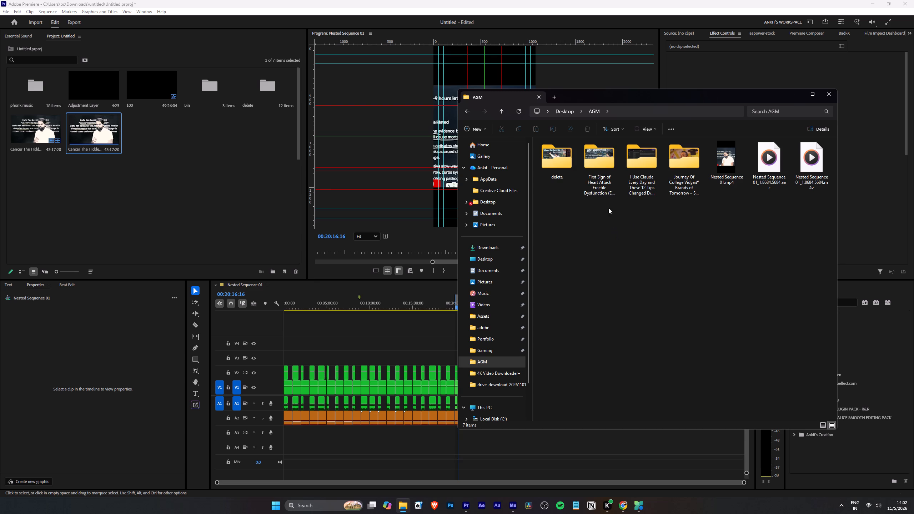
click(479, 127)
click(484, 142)
key(ctrl+v)
click(663, 273)
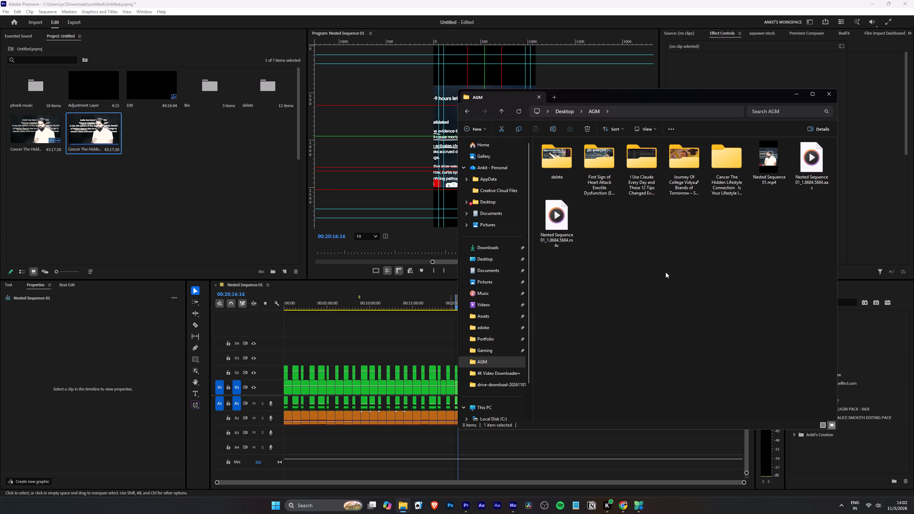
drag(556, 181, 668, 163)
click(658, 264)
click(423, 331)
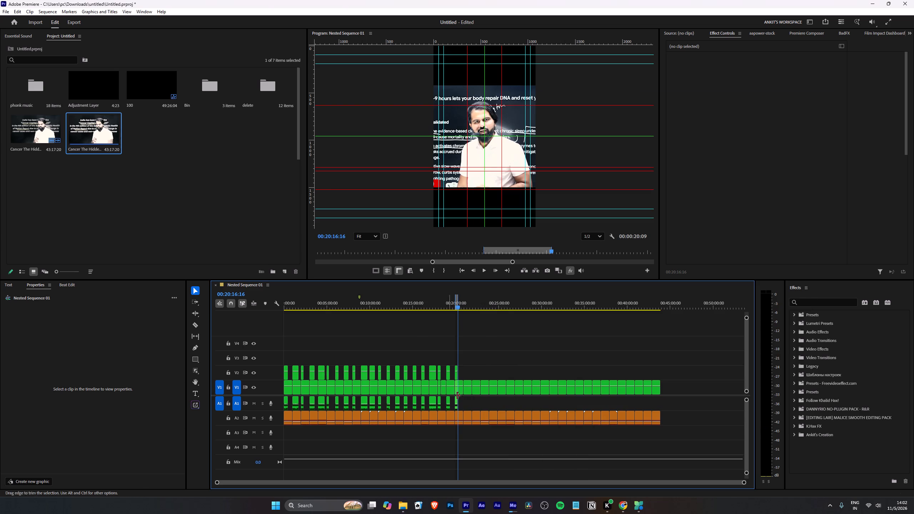
Switch to Chrome, bring up the YouTube Short about best settings for more FPS and smoothness, and pause it.
click(621, 503)
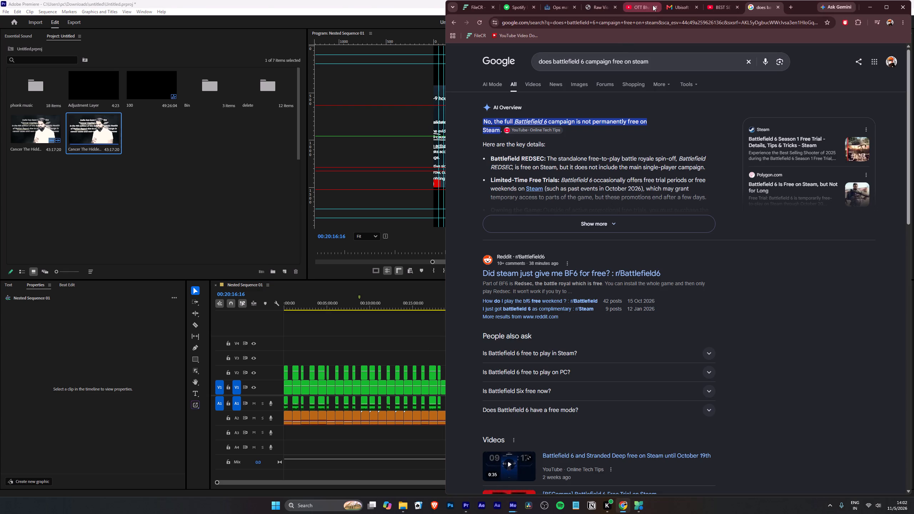
click(712, 11)
click(648, 166)
click(688, 121)
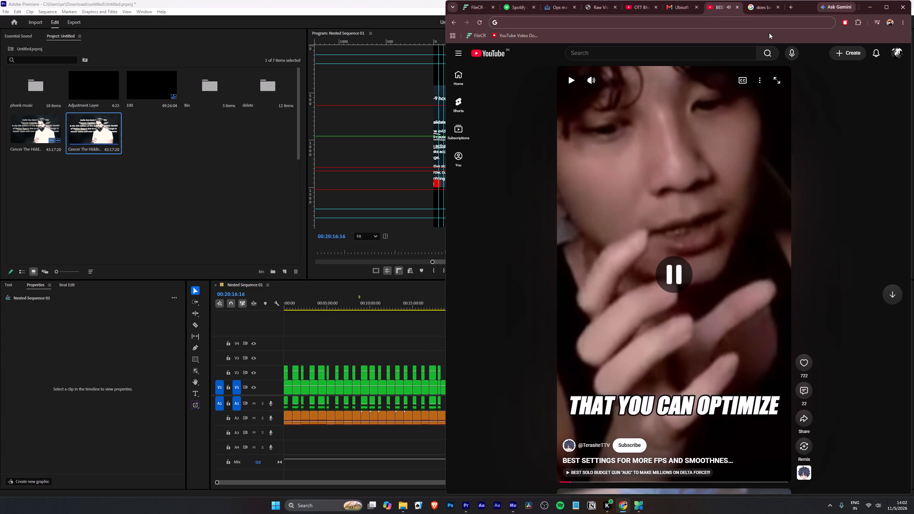
Close the Battlefield 6 search, Spotify, Ops, Raw Visual and FileCR pages in Chrome.
click(779, 6)
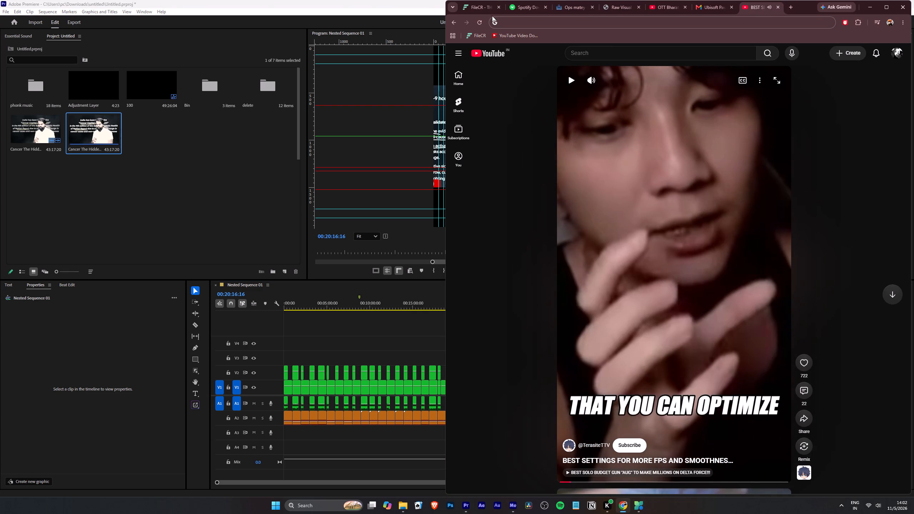
click(545, 6)
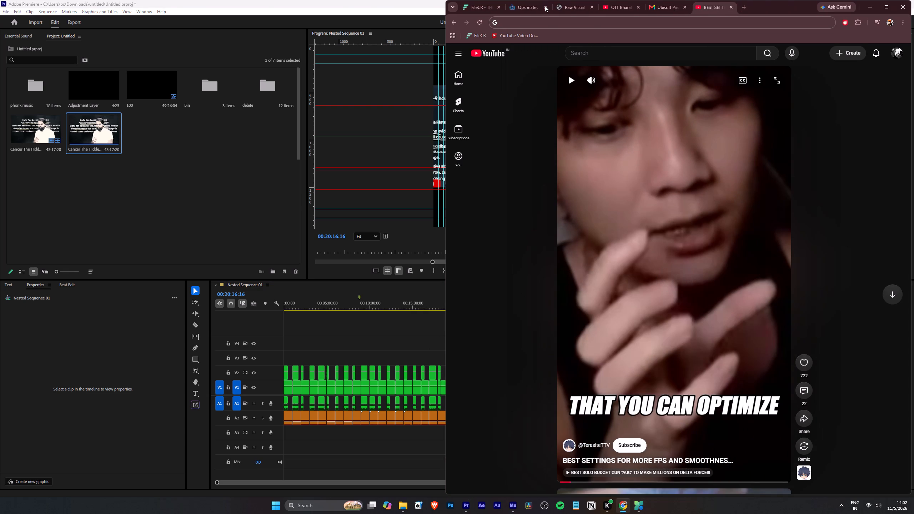
click(545, 6)
click(545, 6)
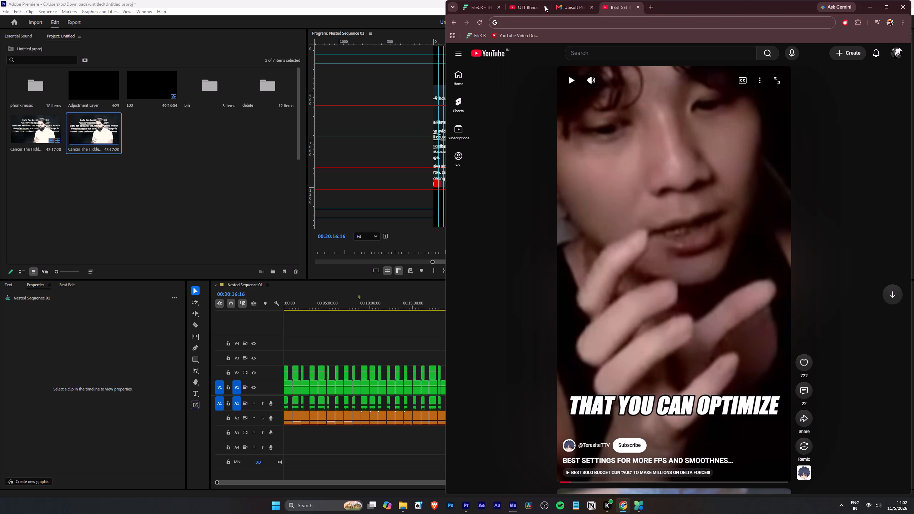
click(500, 6)
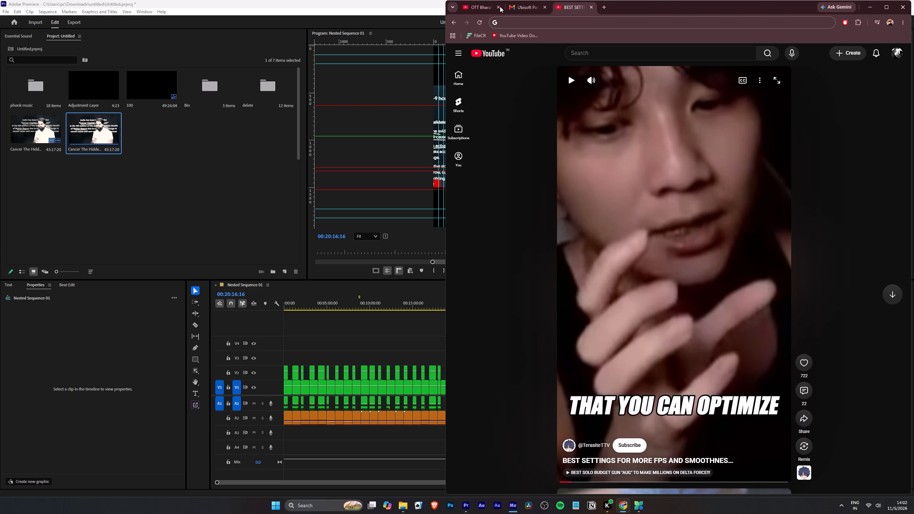
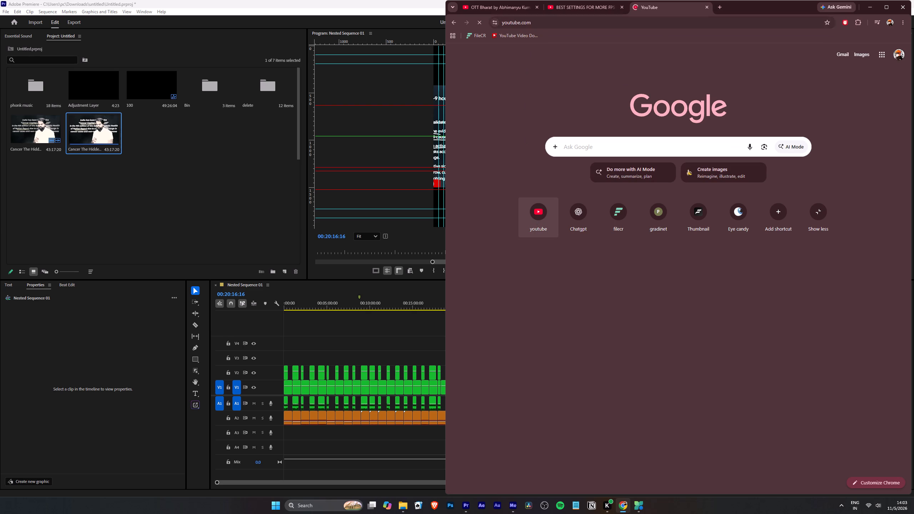
Close the OTT Bharat YouTube page in Chrome.
click(538, 9)
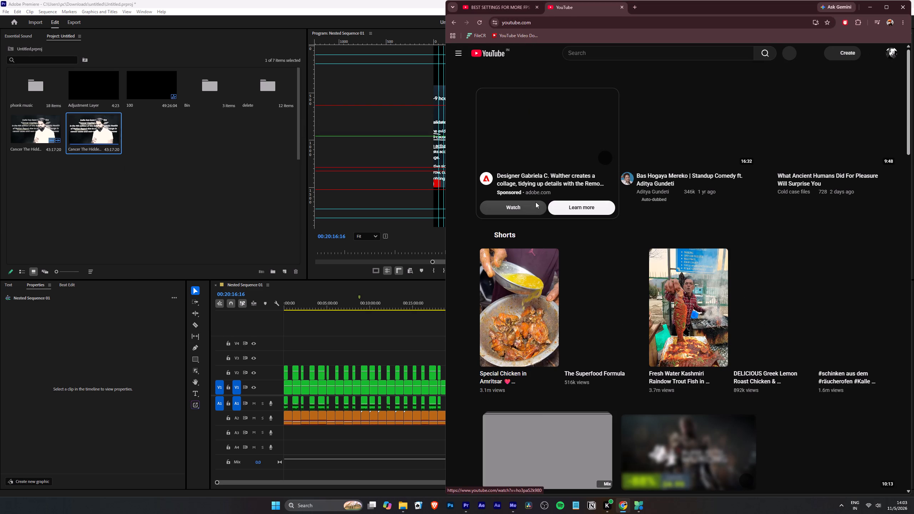
Open the Kashmiri trout fish Short from YouTube's home page and watch it, mostly at 2x speed.
click(696, 287)
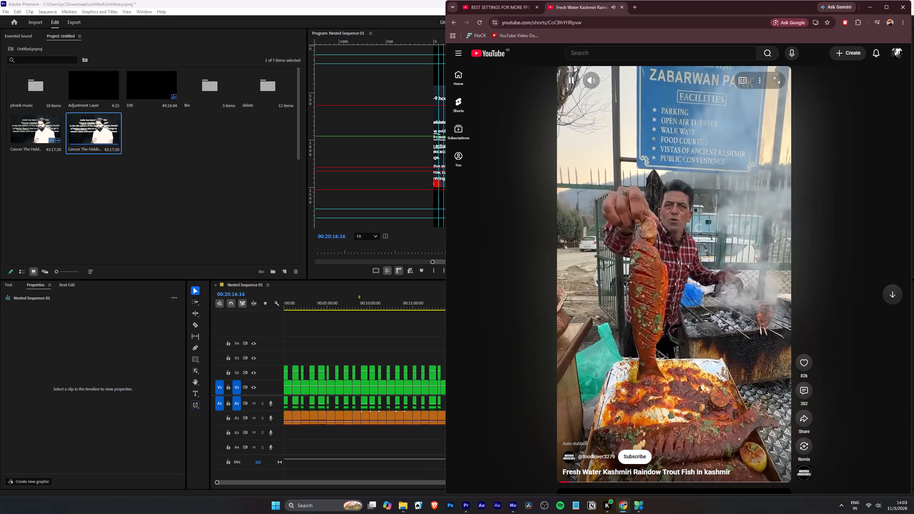
click(697, 281)
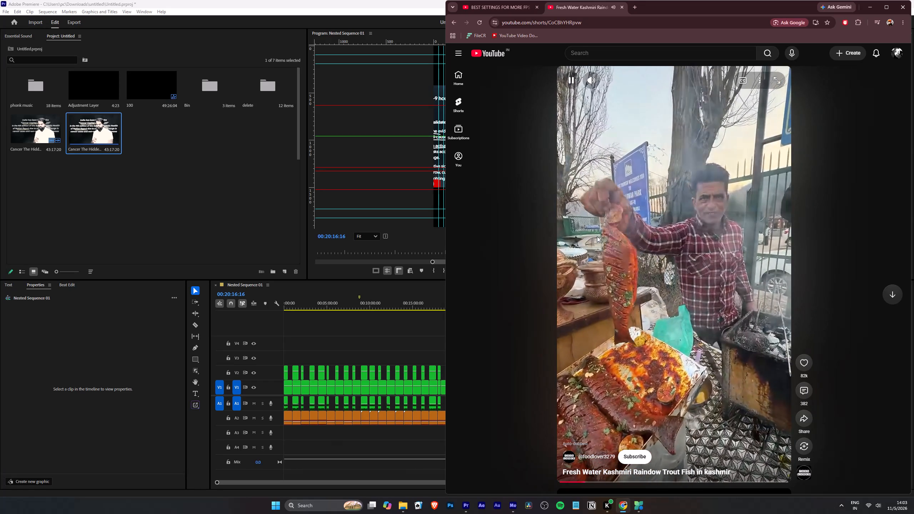
drag(597, 236, 598, 236)
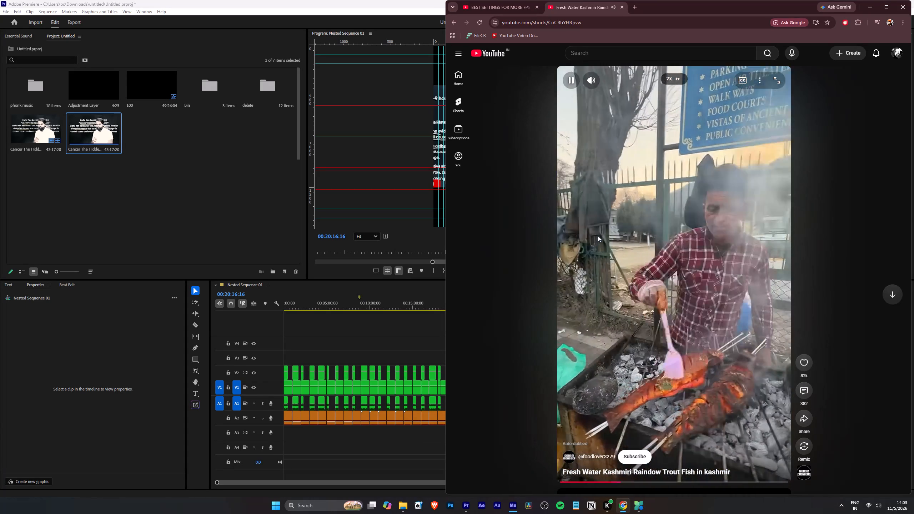
drag(598, 236, 611, 237)
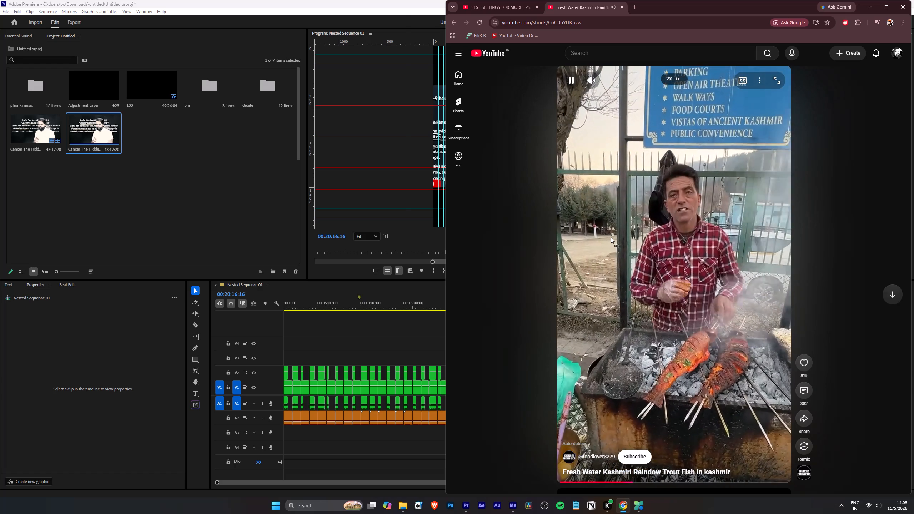
drag(611, 237, 615, 237)
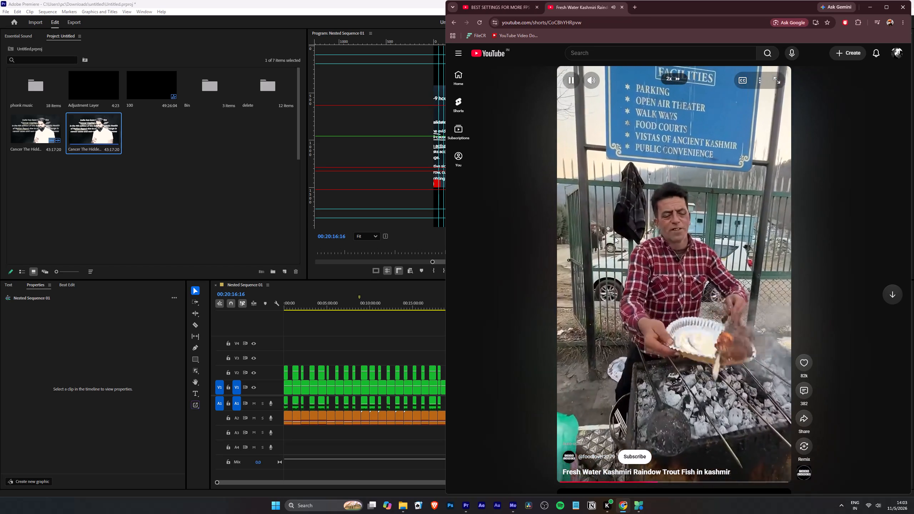
drag(615, 237, 621, 237)
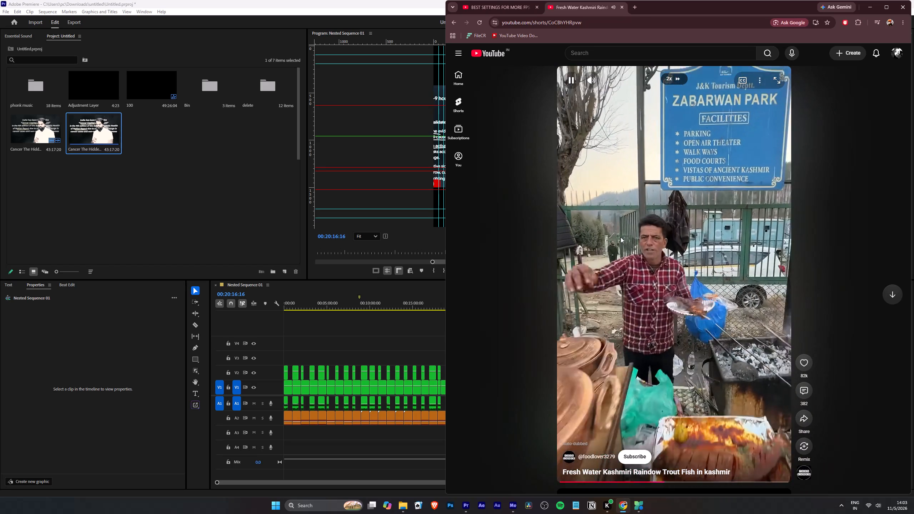
drag(621, 237, 622, 237)
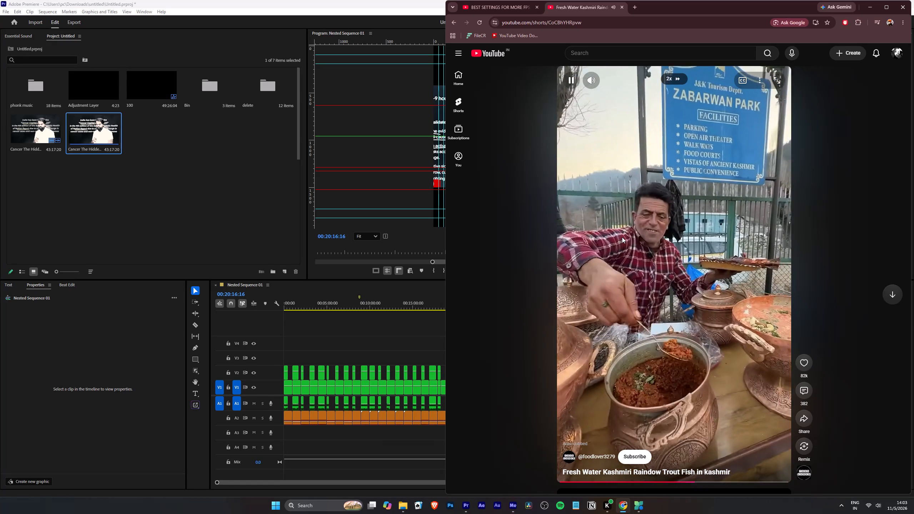
drag(622, 237, 626, 237)
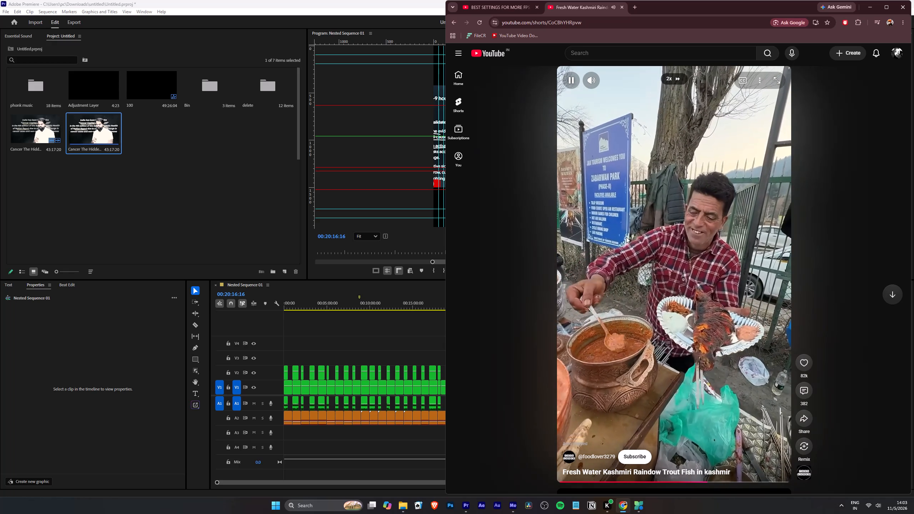
drag(626, 237, 638, 239)
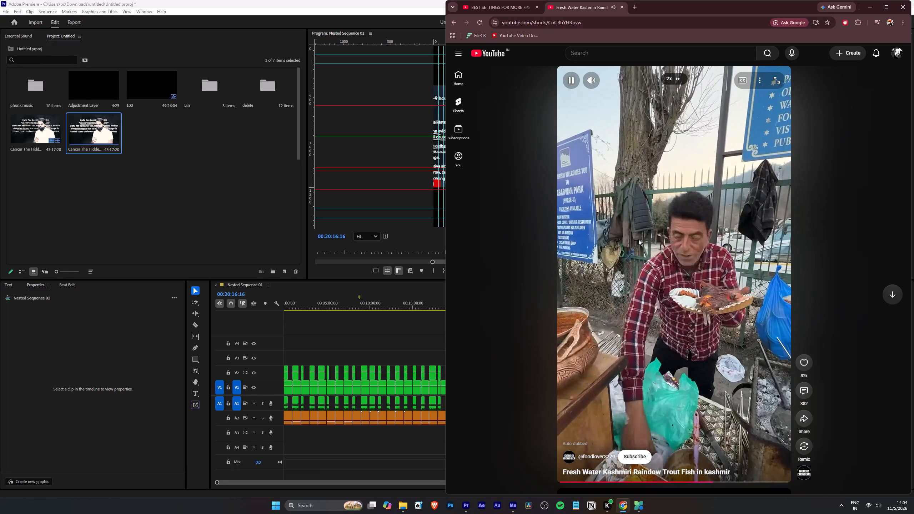
drag(638, 239, 646, 240)
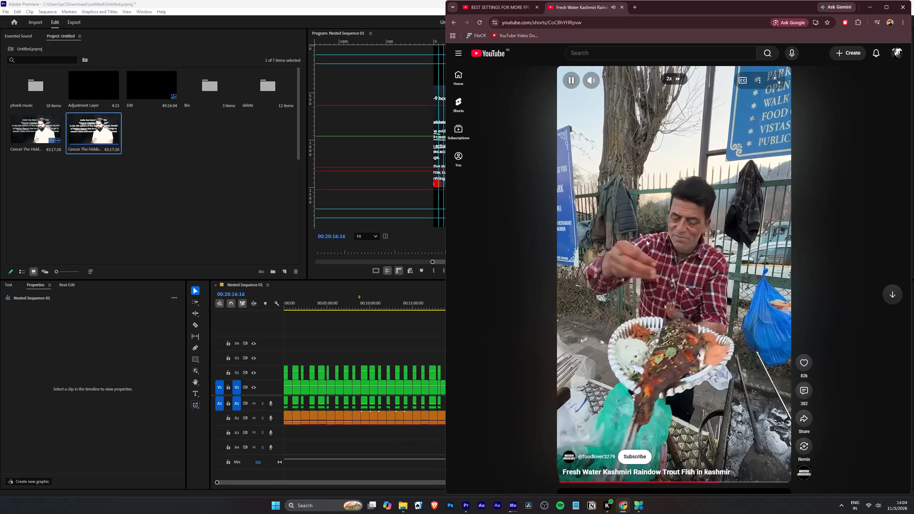
drag(646, 240, 651, 241)
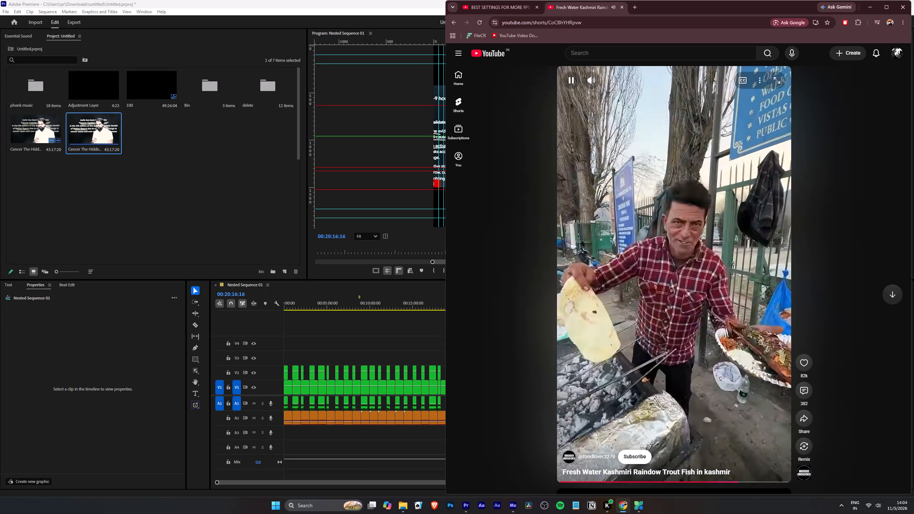
click(660, 292)
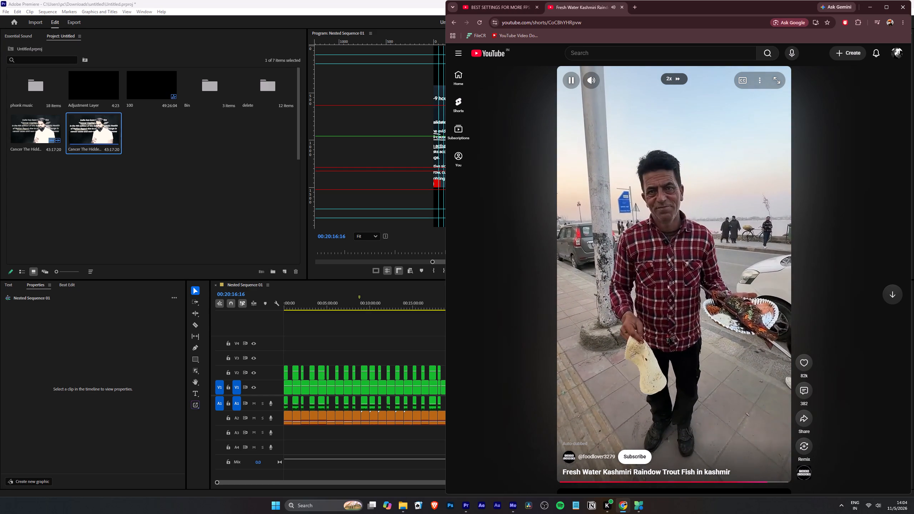
click(660, 292)
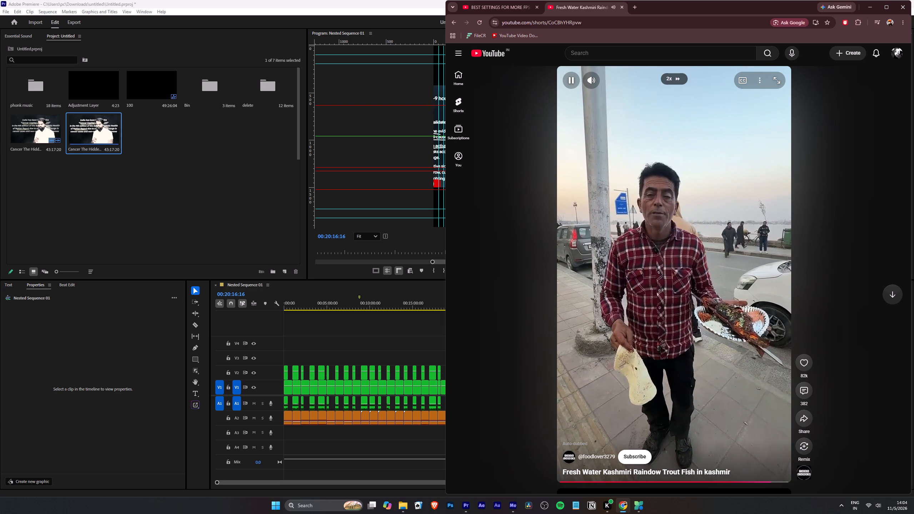
Move on to the next YouTube Short, about a serial killer bird.
scroll(660, 292, down, 4)
click(662, 290)
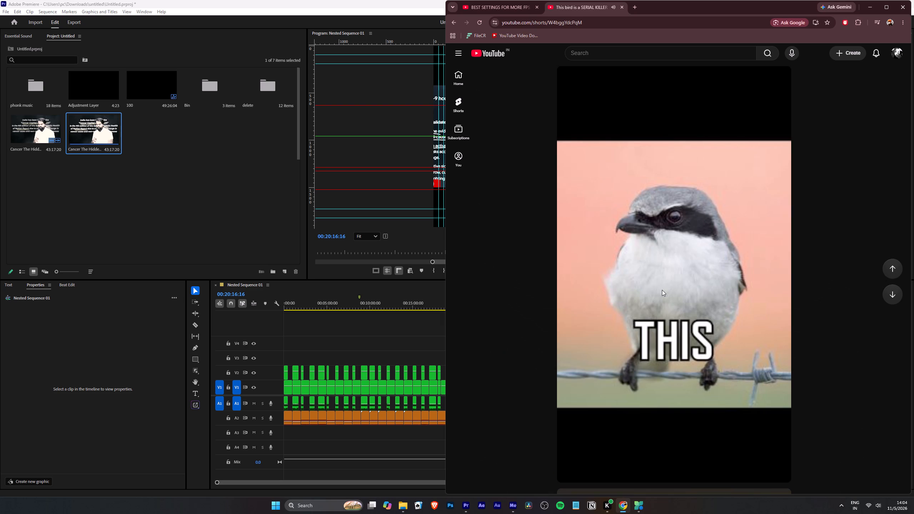